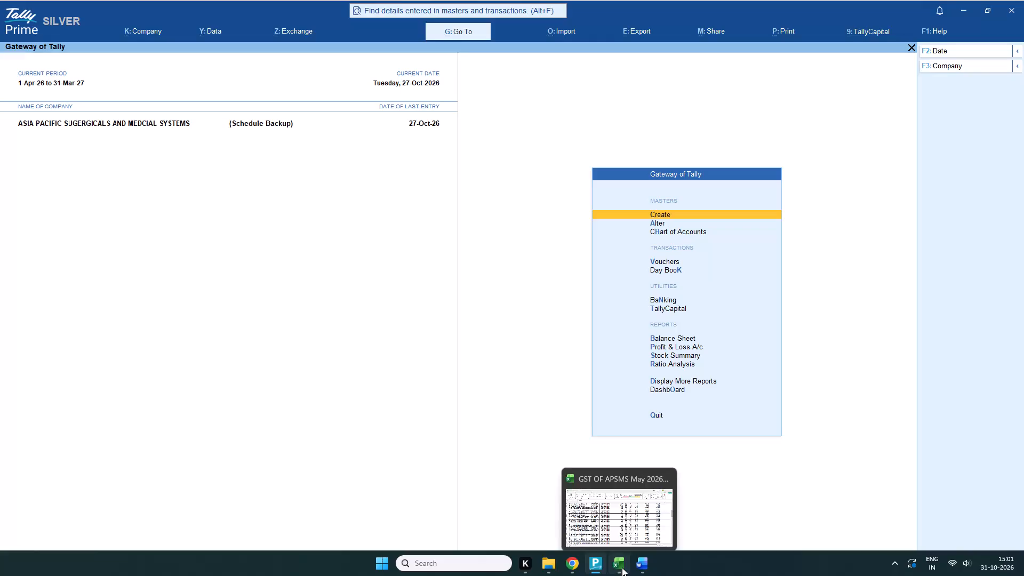
Switch to Word and close the unsaved address document, Document1, discarding its changes.
right_click(644, 562)
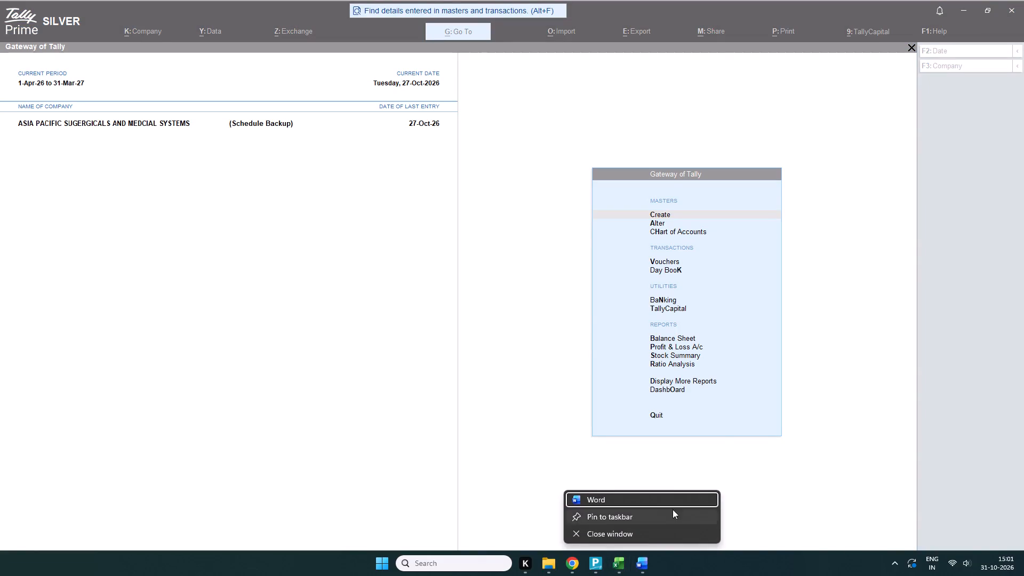
click(796, 461)
click(642, 561)
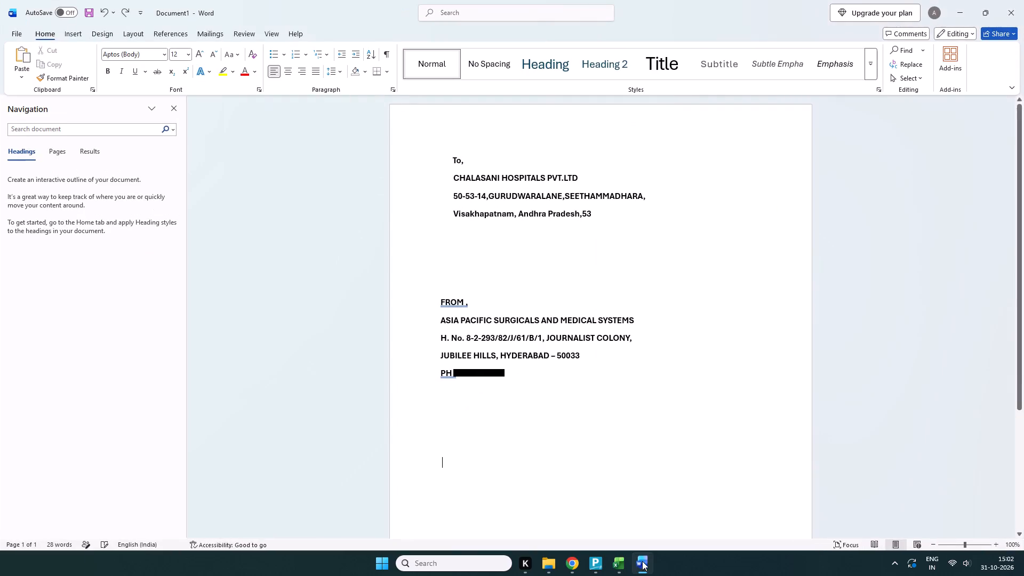
click(1017, 11)
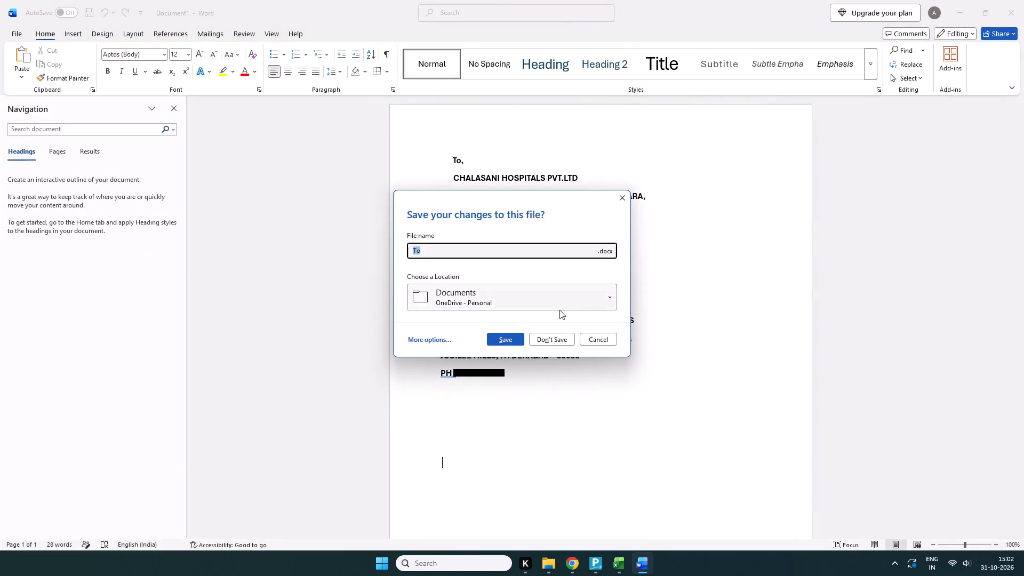
click(553, 335)
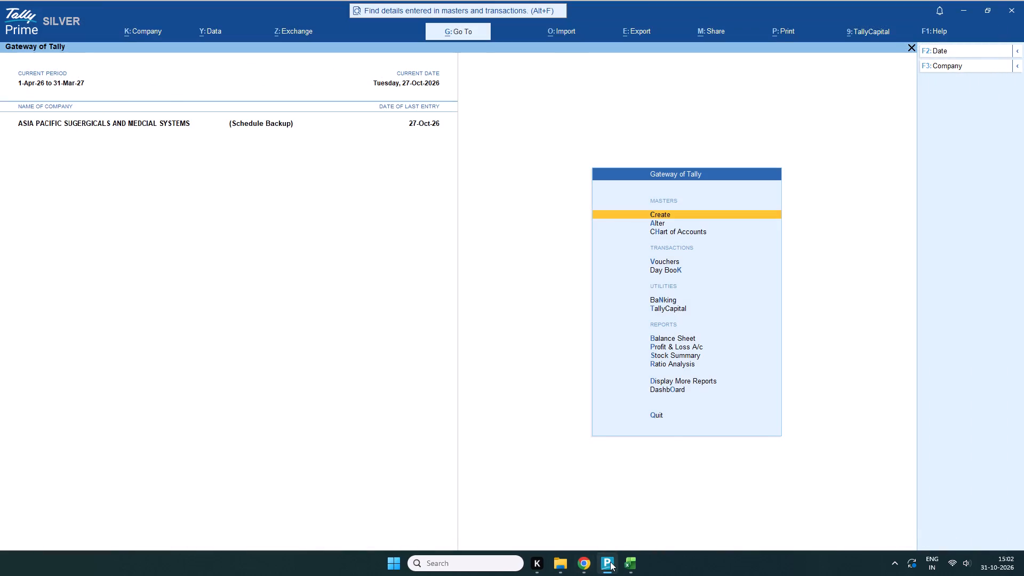
Switch back to TallyPrime, view the Day Book, and return to the Gateway of Tally.
click(658, 487)
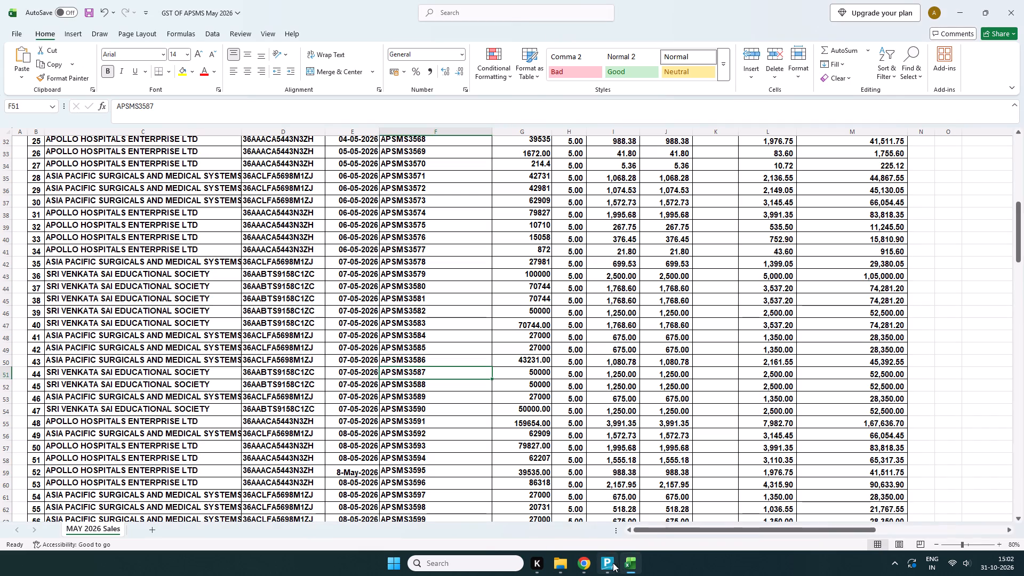
click(614, 474)
scroll(684, 322, down, 4)
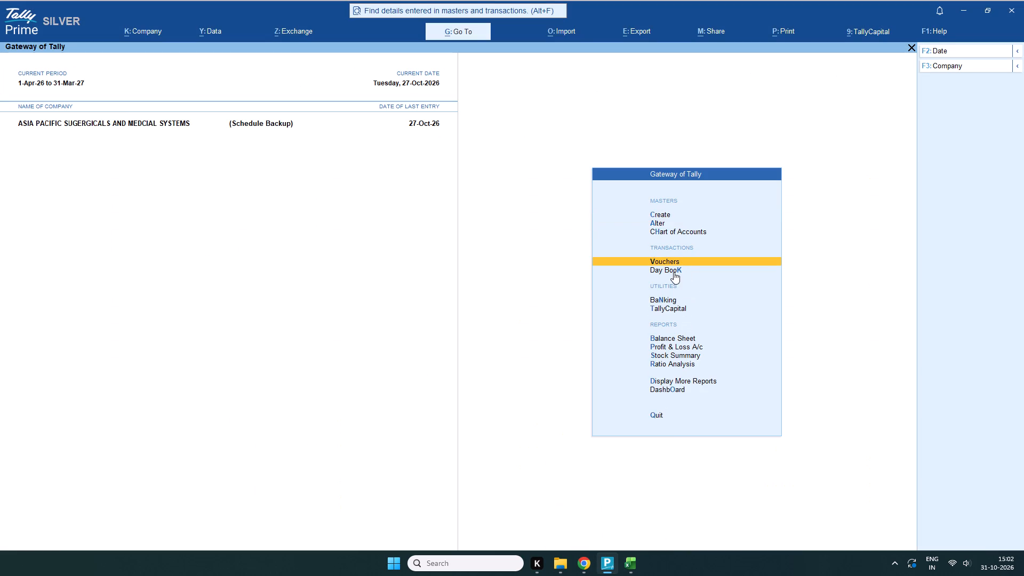
click(676, 267)
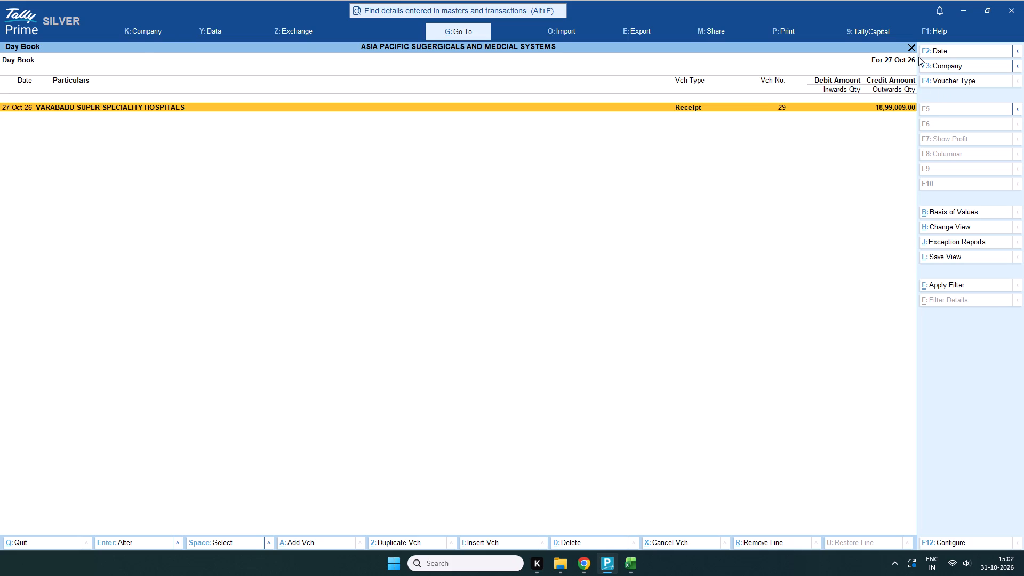
click(910, 45)
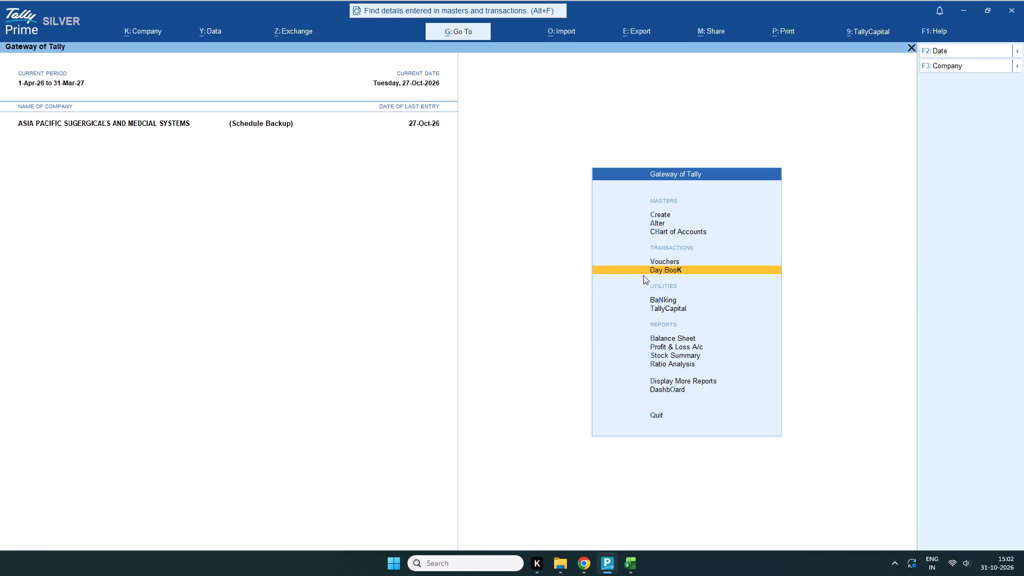
Switch to Excel to view the MAY 2026 Sales sheet of the GST of APSMS workbook, and return to TallyPrime.
click(647, 504)
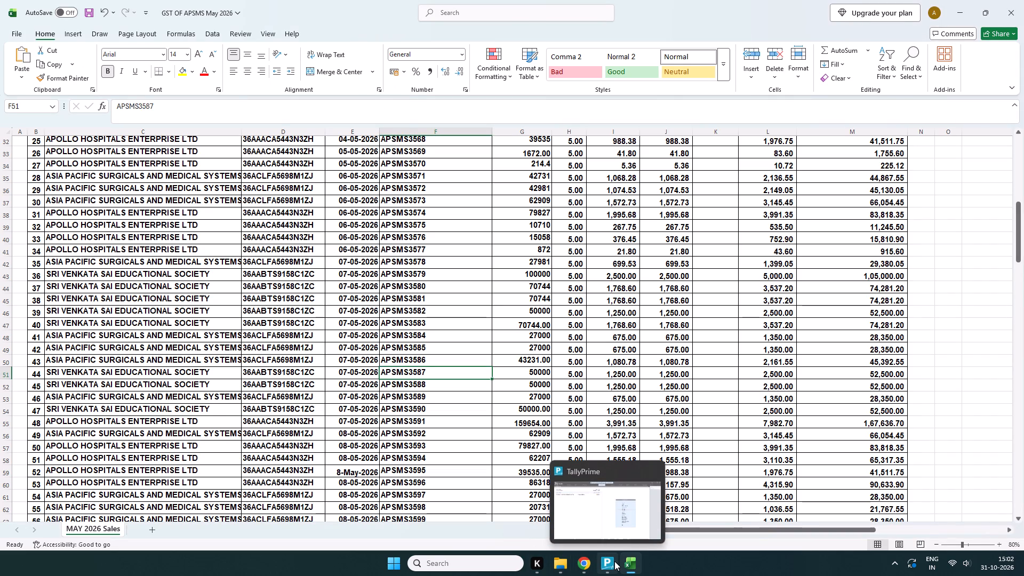
click(593, 506)
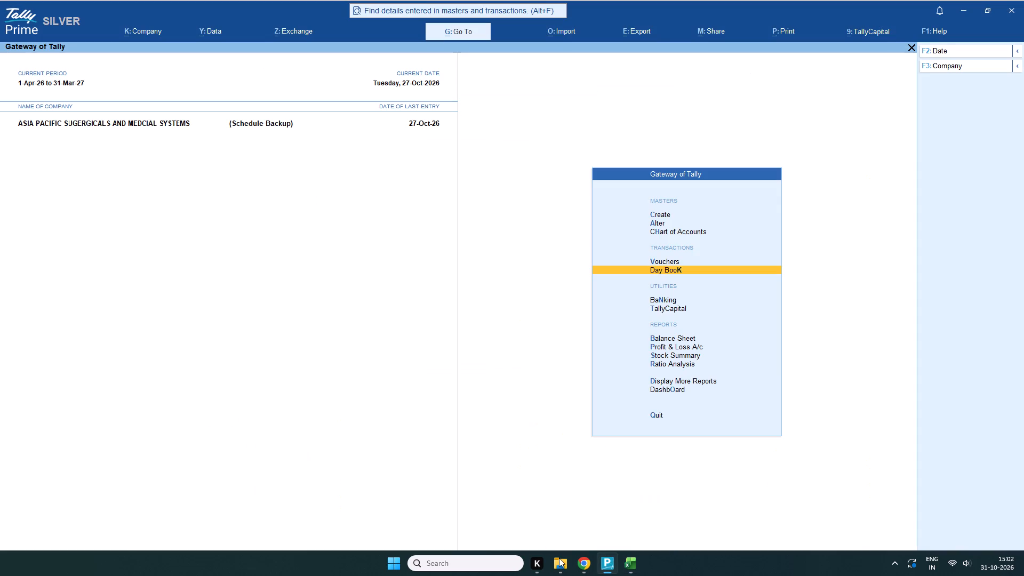
Switch to Chrome to view the Google search tab about Tally purchase entries and opening stock.
click(597, 487)
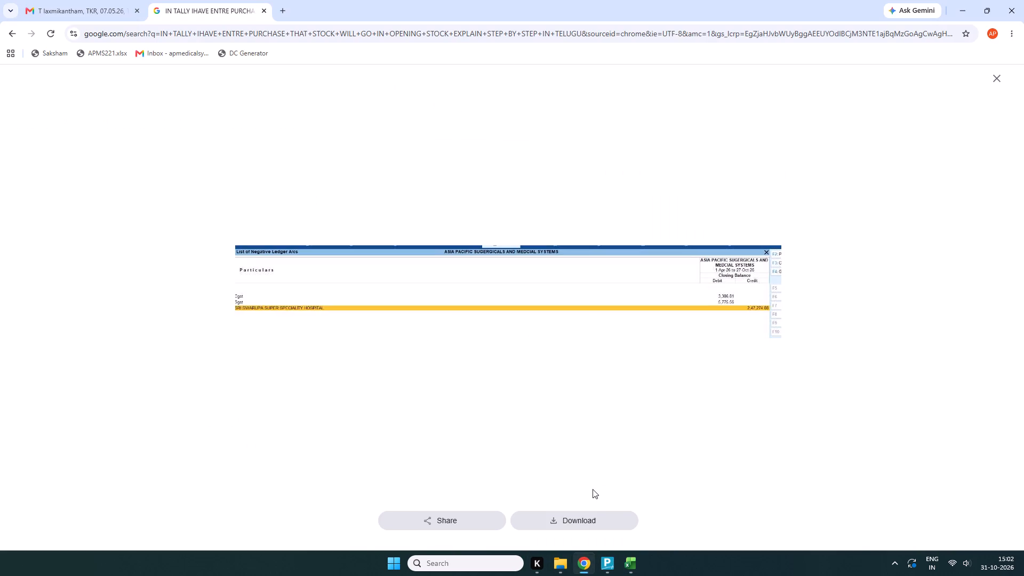
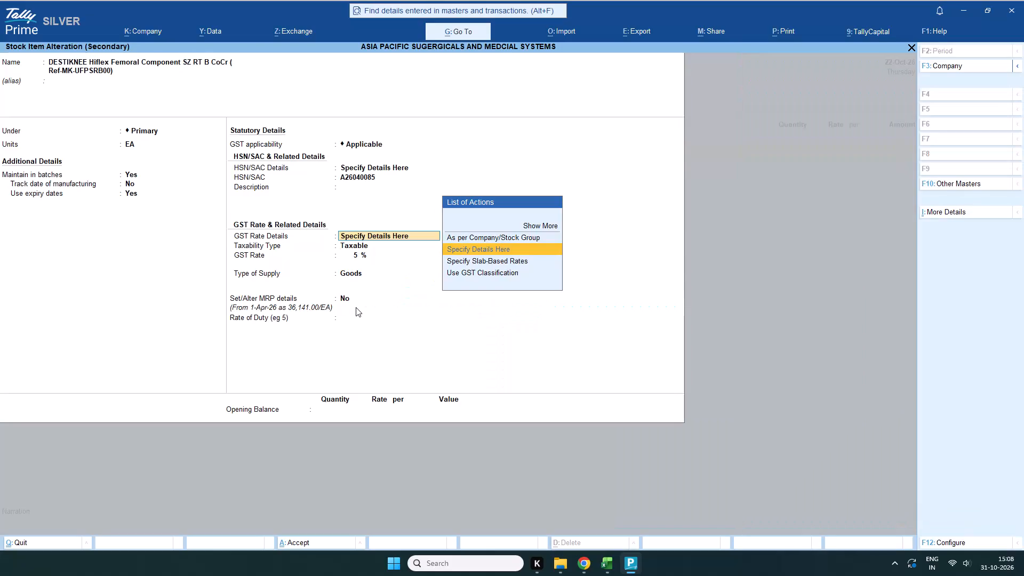
Set MRP alteration to Yes for the DESTIKNEE Hiflex Femoral Component SZ RT B, go through its details, and accept the stock item alteration.
key(Return)
key(Return)
key(Return)
key(Return)
click(342, 303)
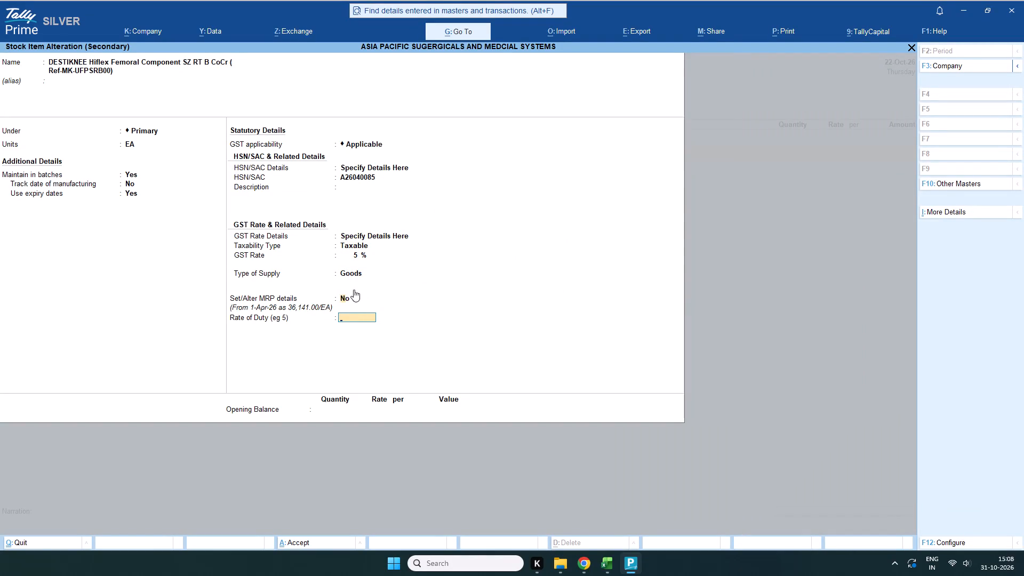
double_click(347, 299)
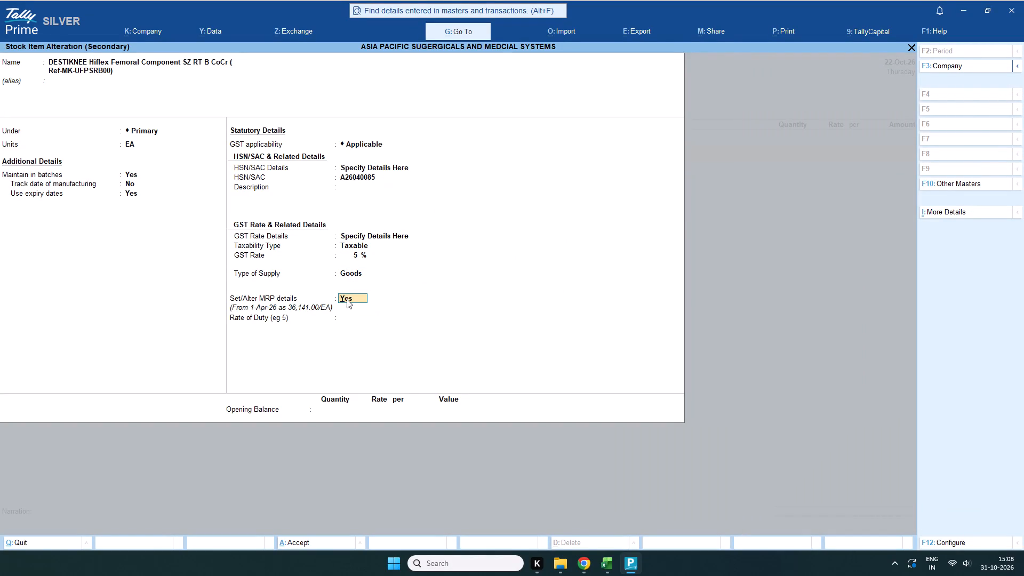
key(Return)
key(Return)
key(Return)
key(Return)
key(Return)
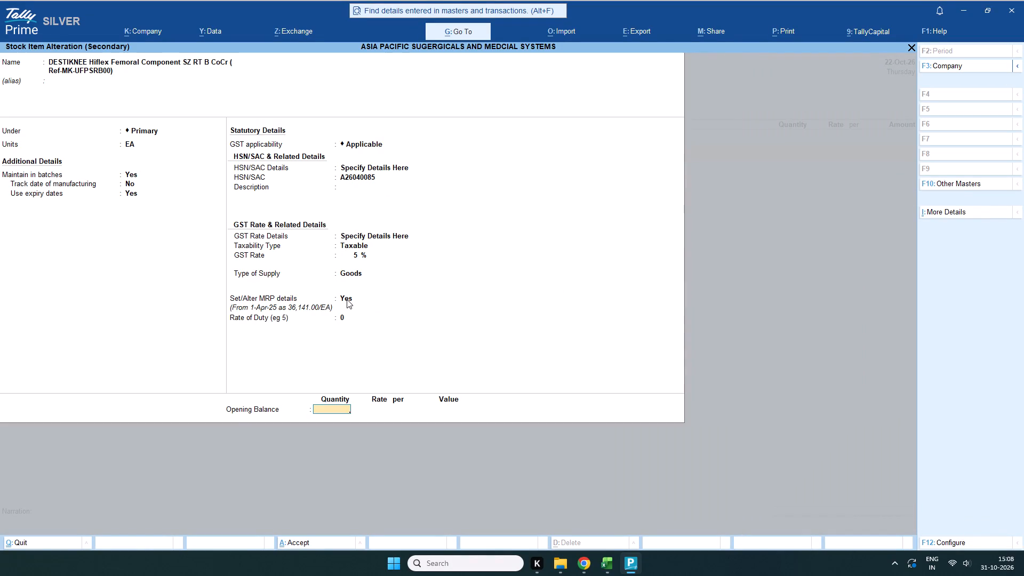
key(Return)
key(Return)
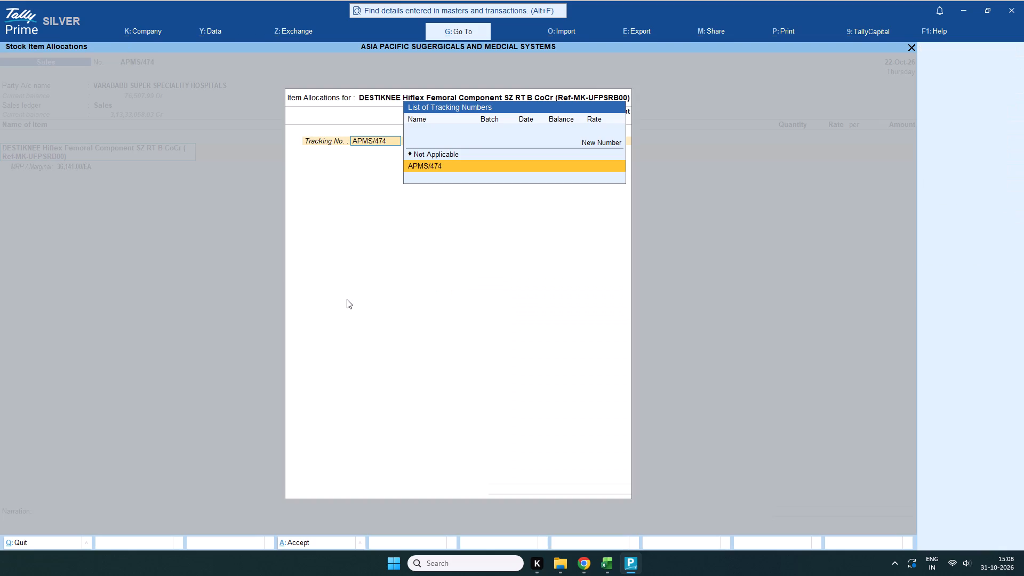
Allocate the femoral component with tracking number Not Applicable, batch A26040085 and quantity 1 EA.
scroll(378, 193, up, 1)
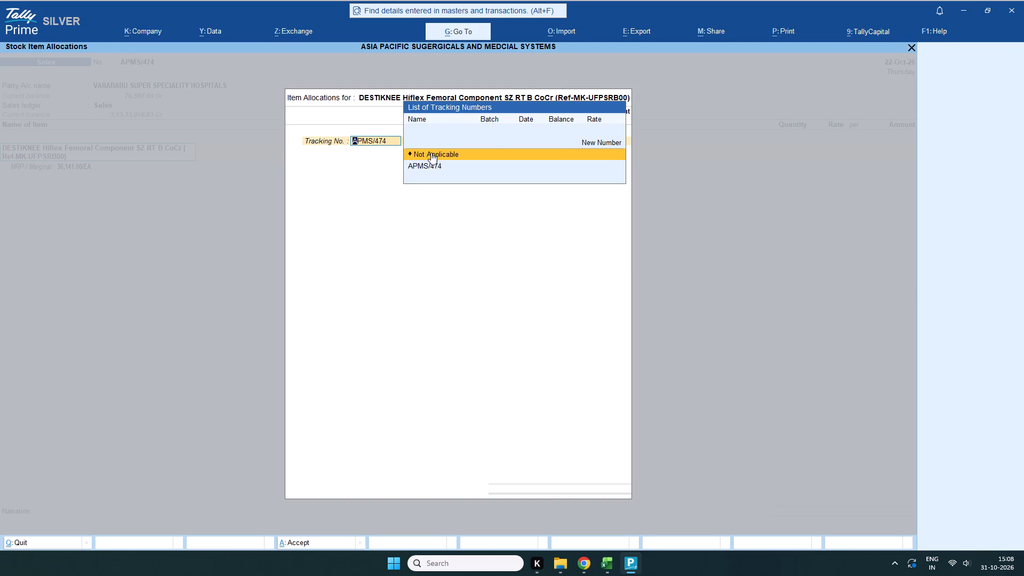
click(431, 153)
key(ctrl+v)
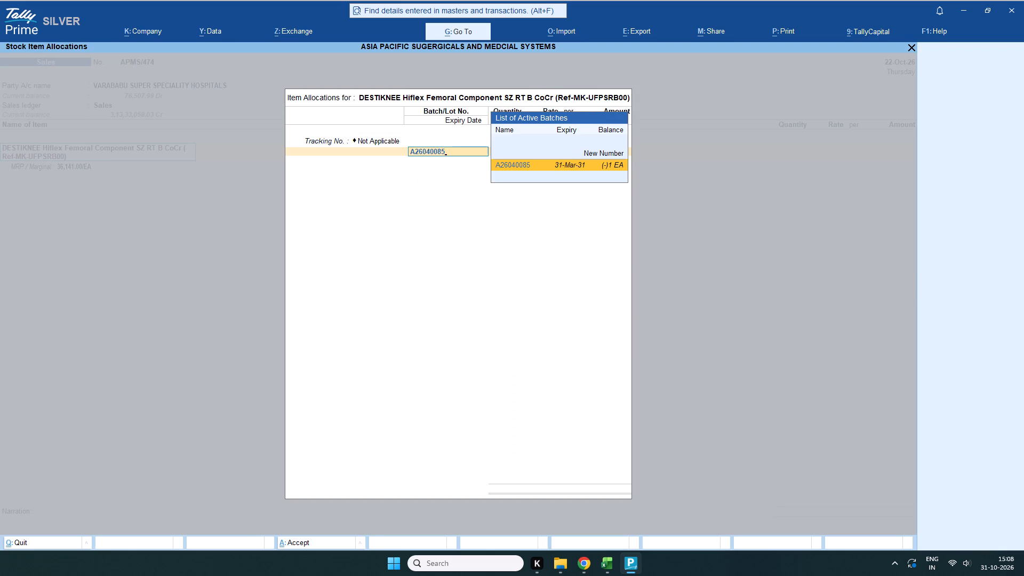
key(Return)
key(1)
key(Return)
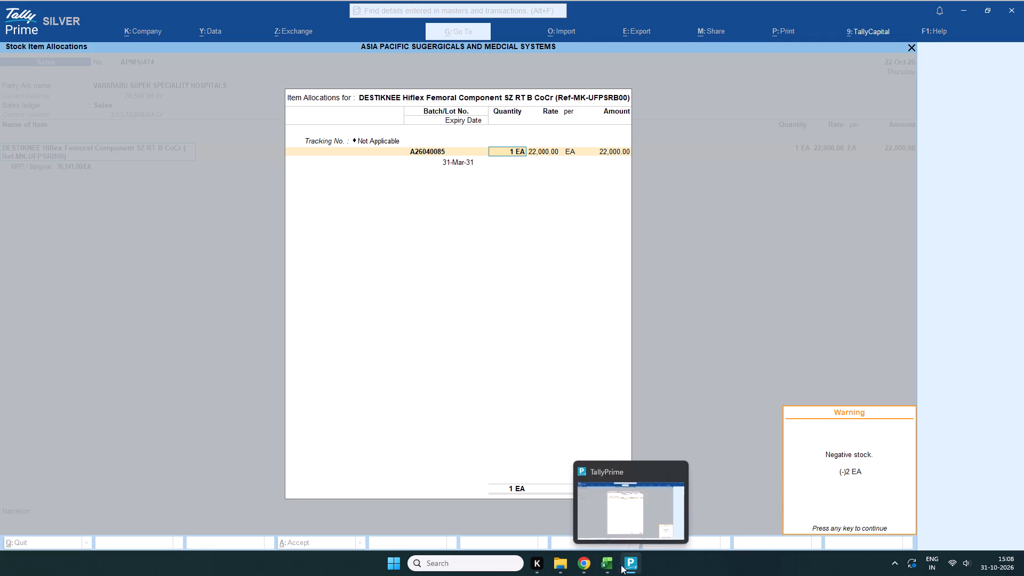
Check the femoral component's unit price on Excel invoice sheet 474 and set its rate to 20,000 in TallyPrime.
click(625, 513)
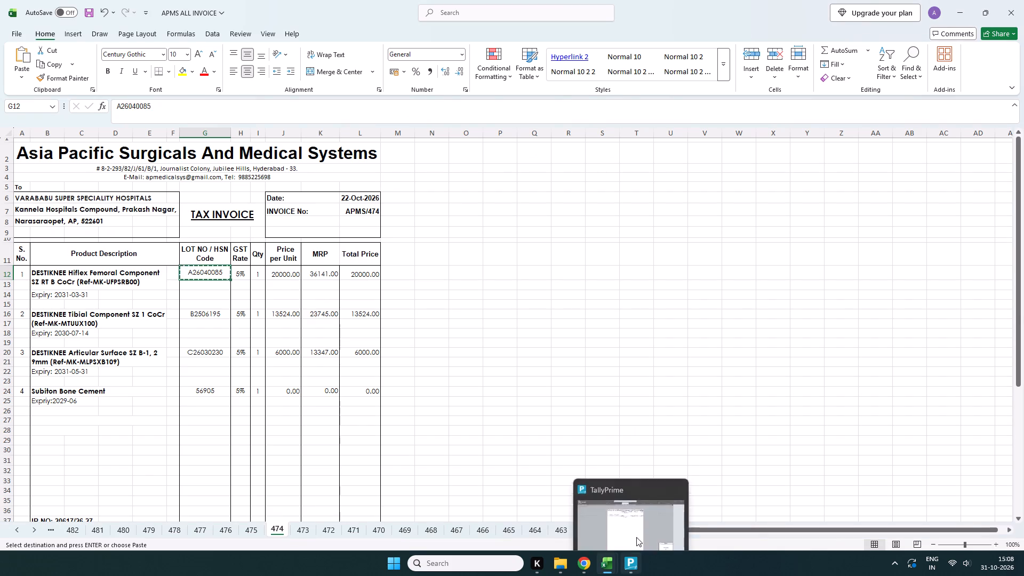
click(644, 506)
click(549, 153)
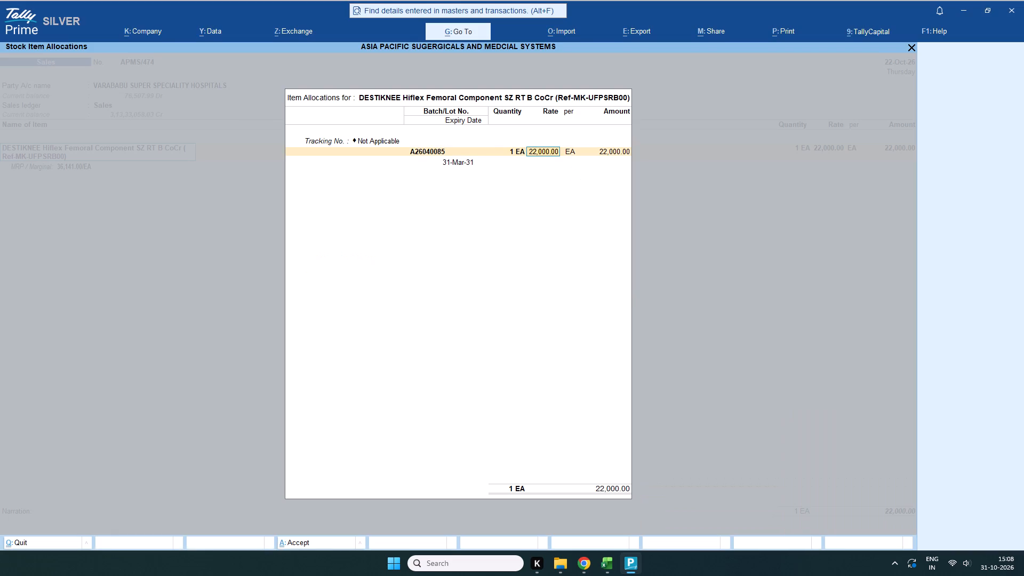
text(20000)
key(Return)
key(Return)
key(Return)
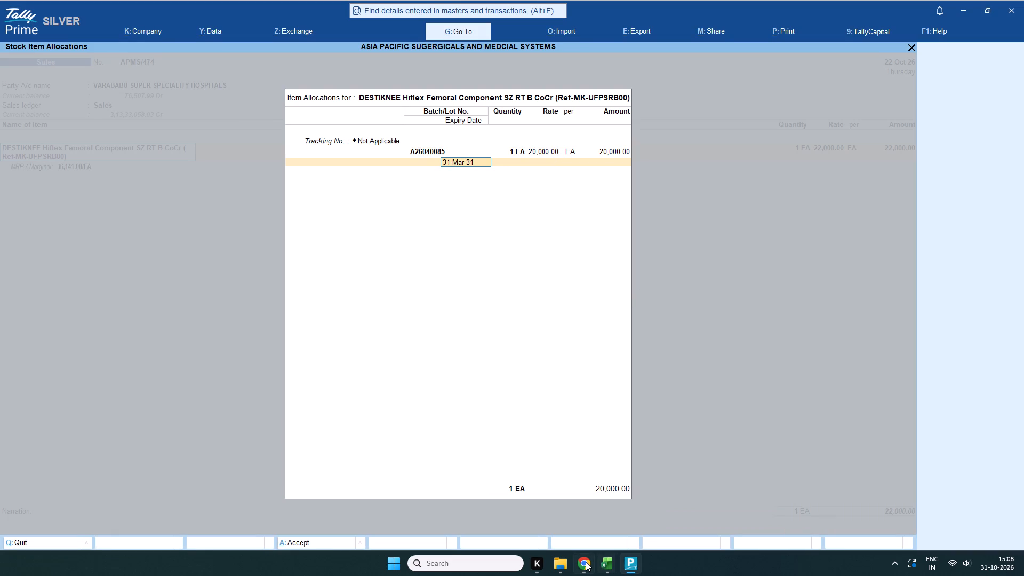
Check the femoral component's expiry date on the Excel invoice, accept 31-Mar-31 in TallyPrime, and complete the item line.
click(631, 505)
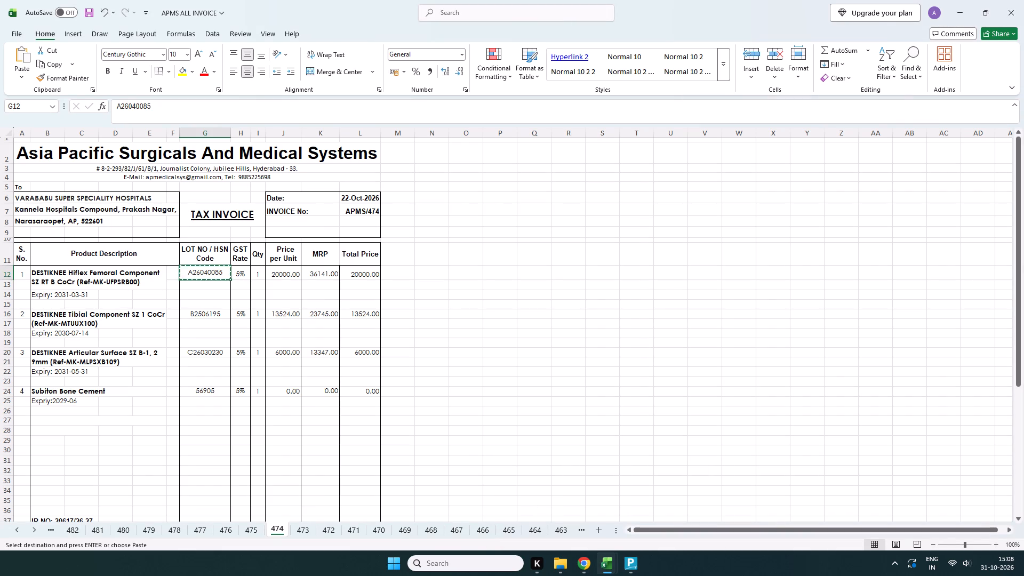
click(646, 501)
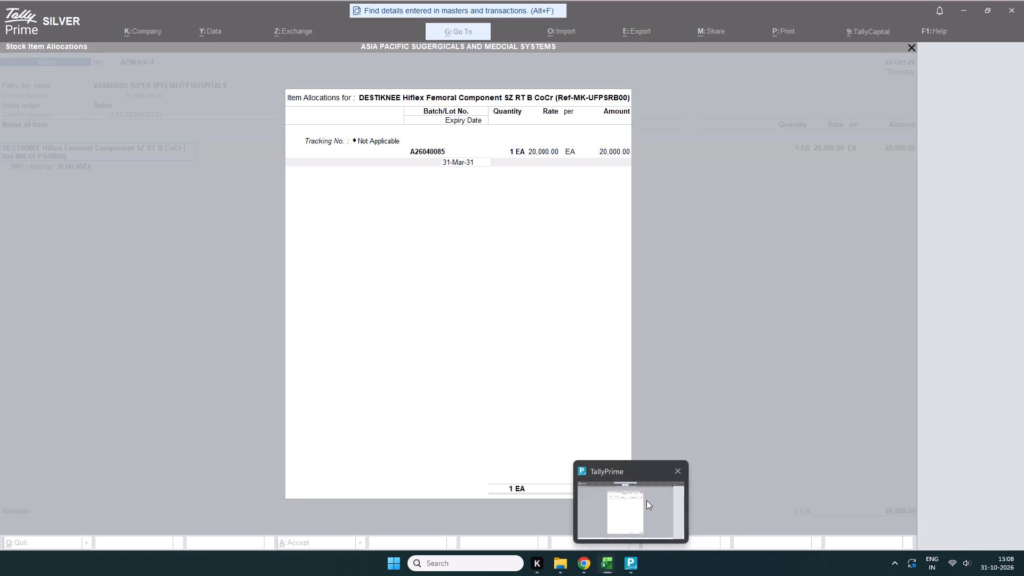
key(Return)
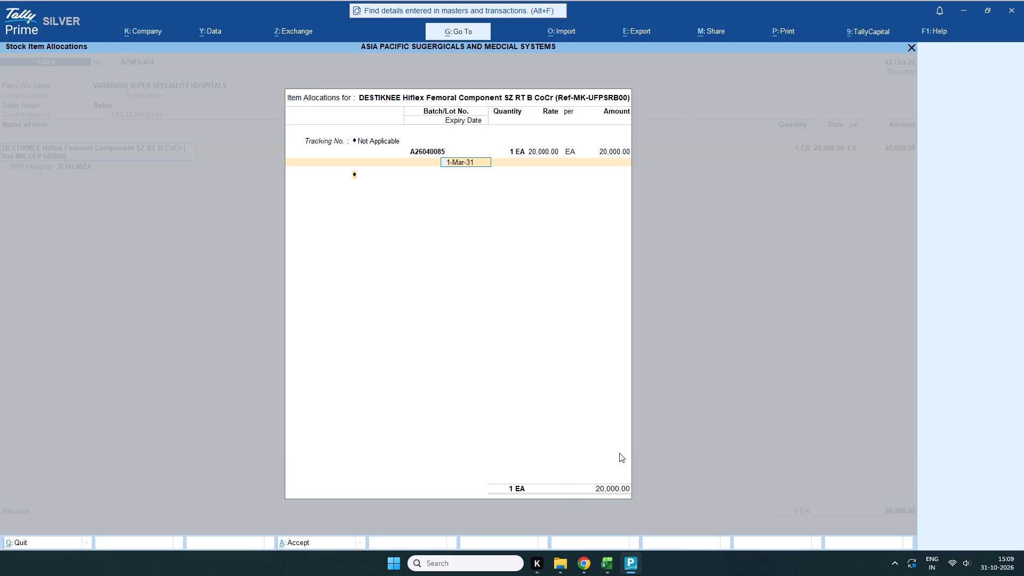
key(Return)
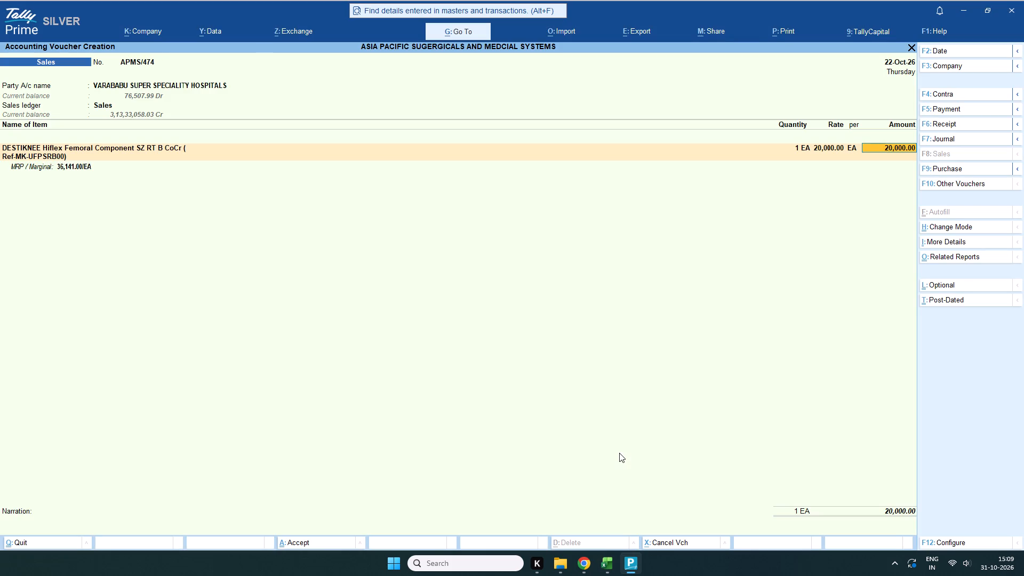
key(Return)
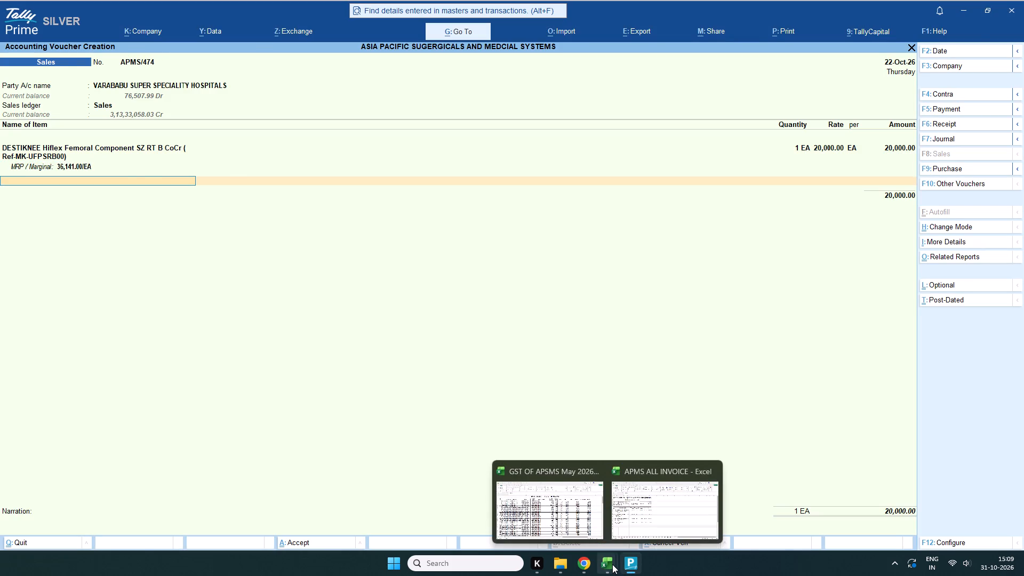
Copy Ref-MK-MTUUX100 from the Excel invoice and use it to add the DESTIKNEE Tibial Component SZ 1 as the voucher's second item.
click(626, 521)
click(101, 328)
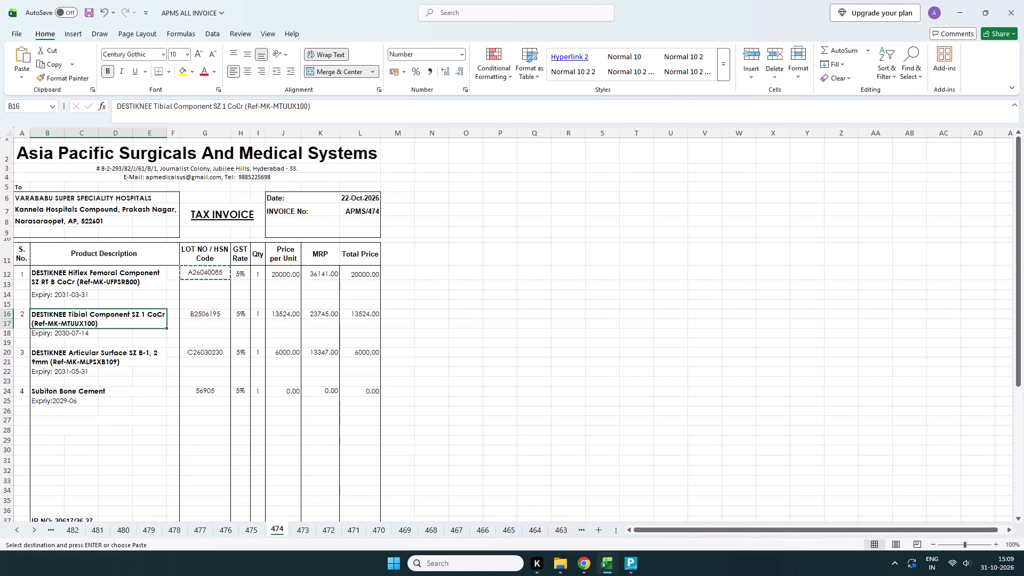
click(35, 325)
drag(247, 106, 305, 108)
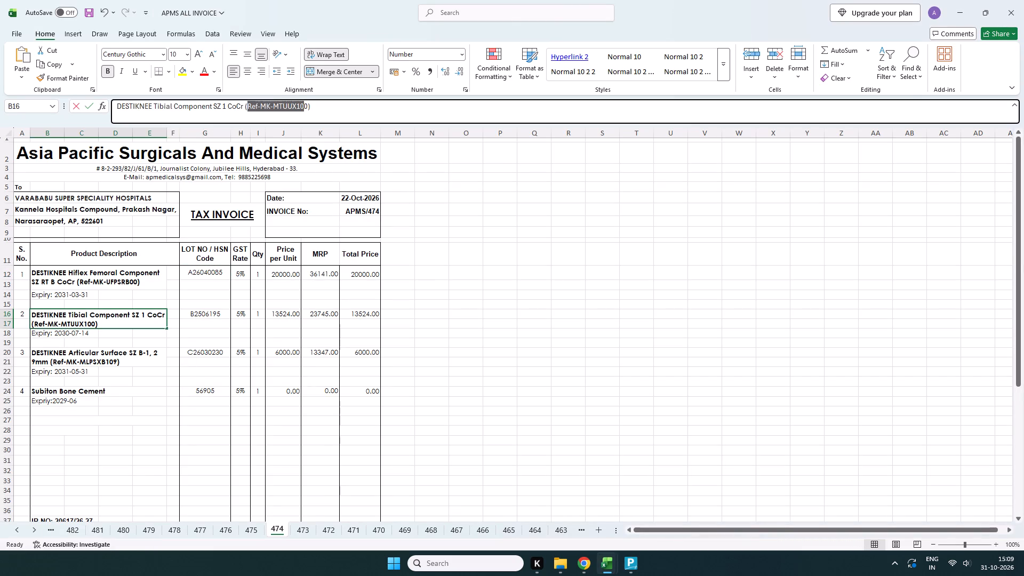
drag(305, 108, 307, 108)
key(ctrl+c)
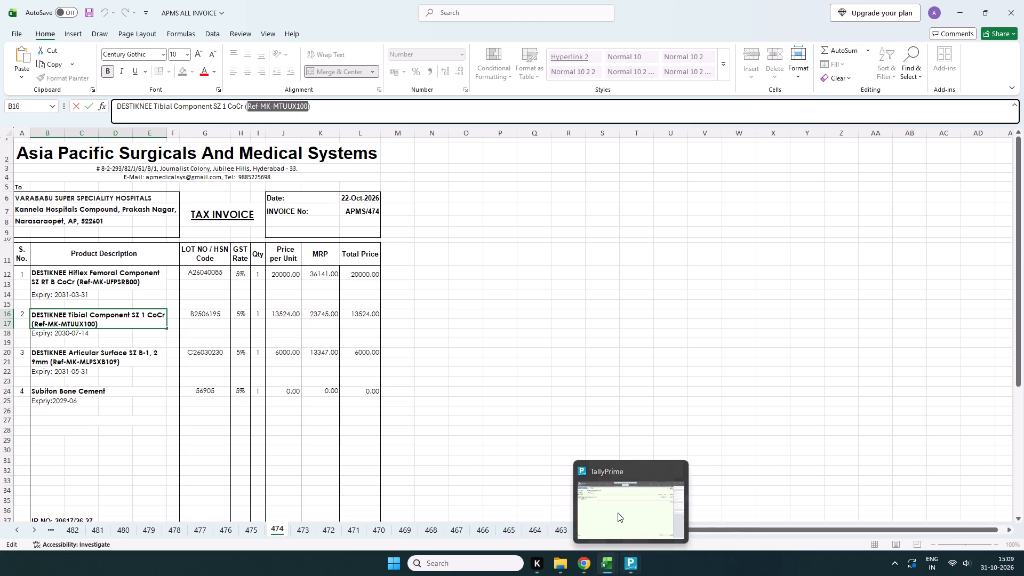
click(617, 511)
key(ctrl+v)
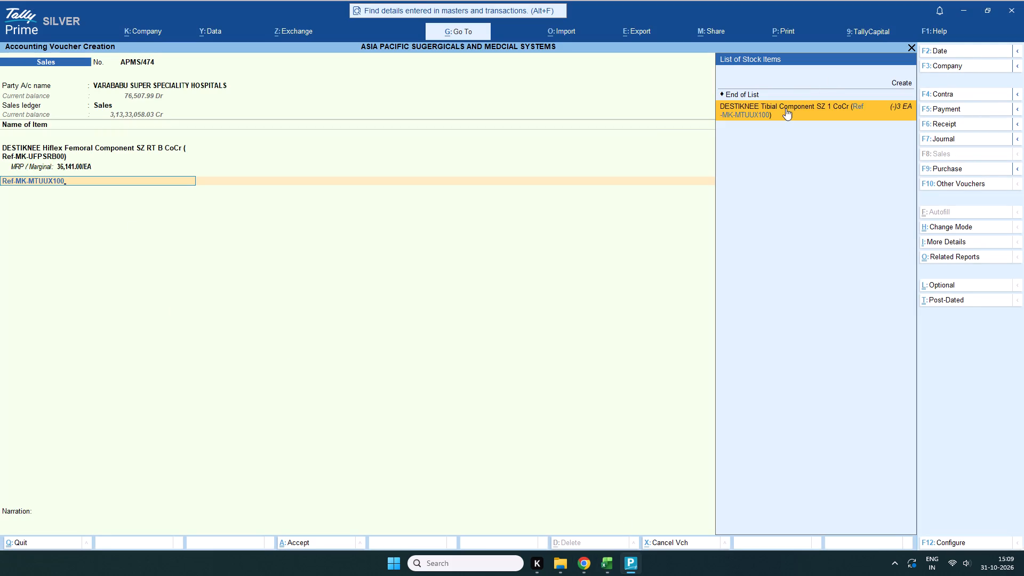
click(786, 108)
Open the tibial component's stock item for alteration and replace its HSN/SAC with lot number B2506195 copied from the Excel invoice.
click(911, 42)
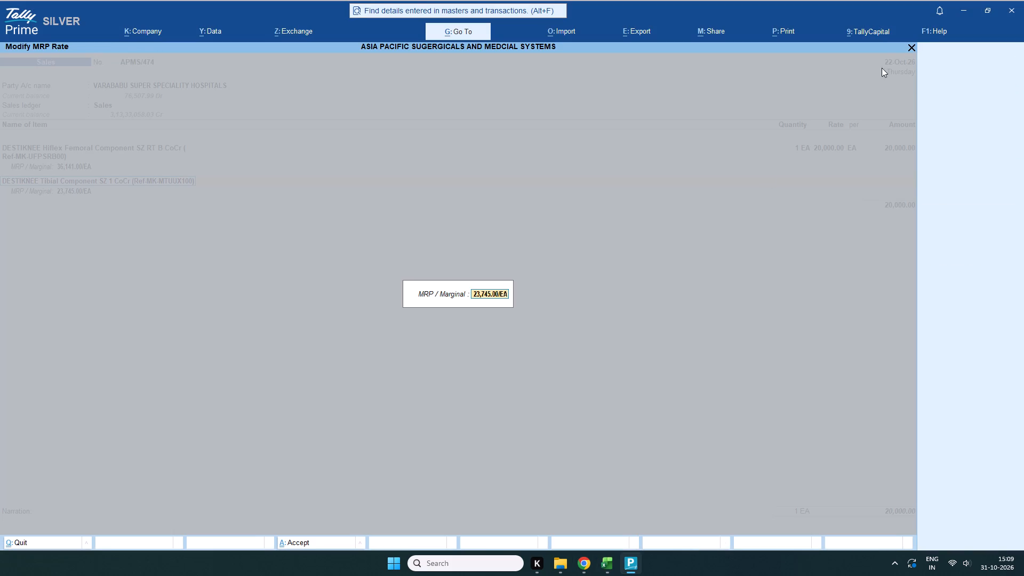
click(911, 46)
key(ctrl+Return)
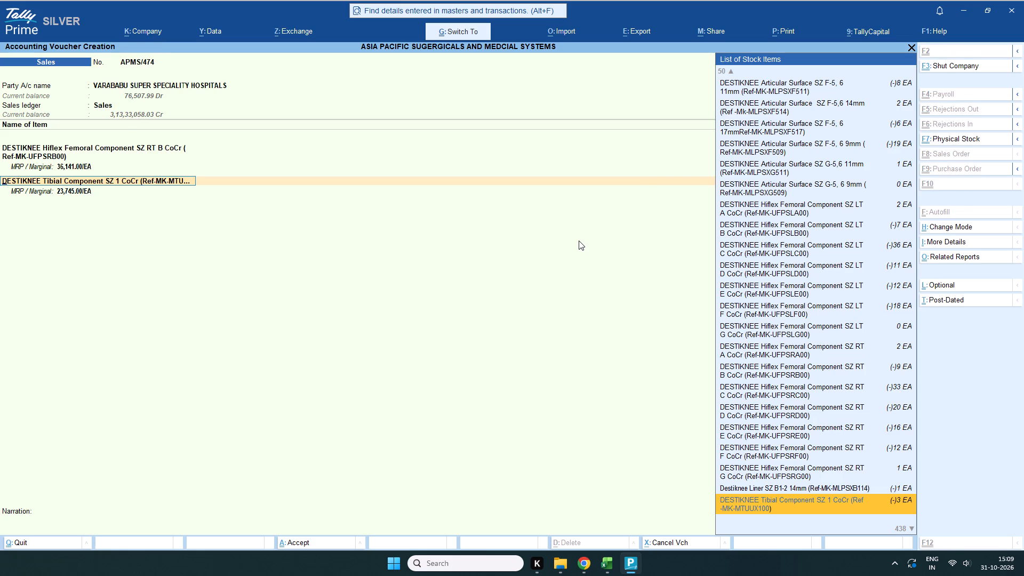
key(Return)
key(Return)
key(Return)
key(Return)
key(Return)
key(Return)
key(Return)
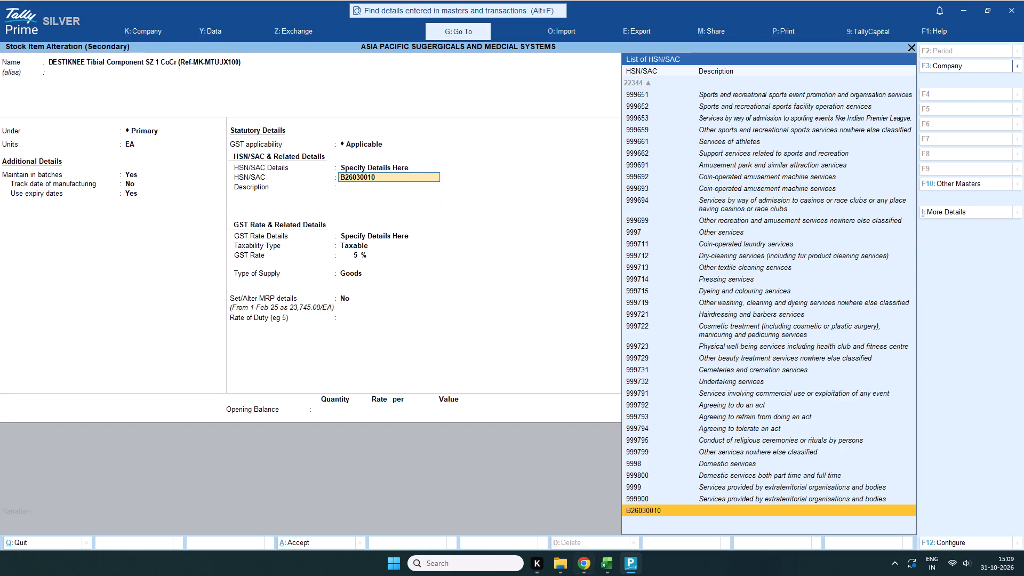
drag(611, 561, 646, 560)
click(656, 503)
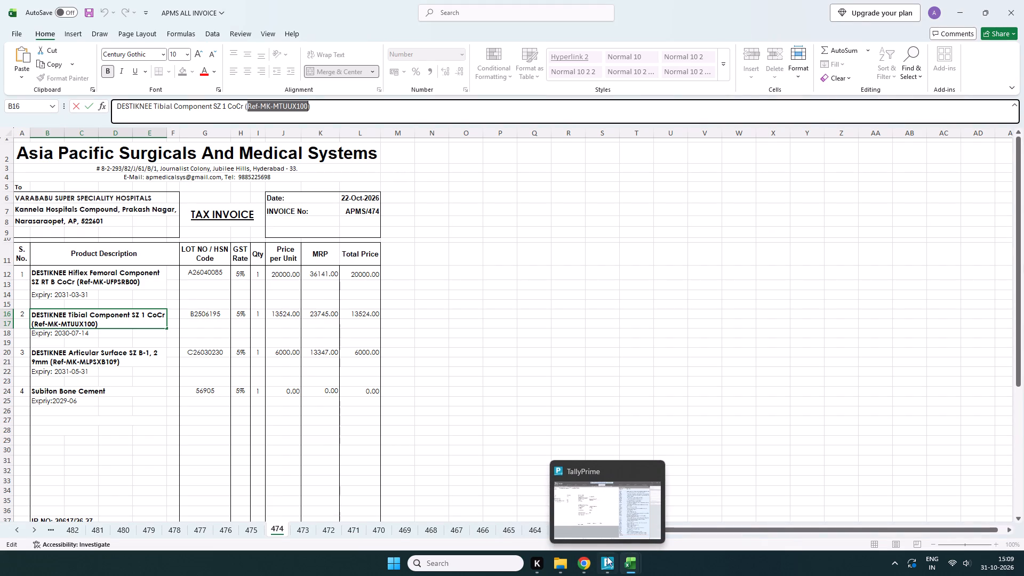
click(209, 312)
key(ctrl+c)
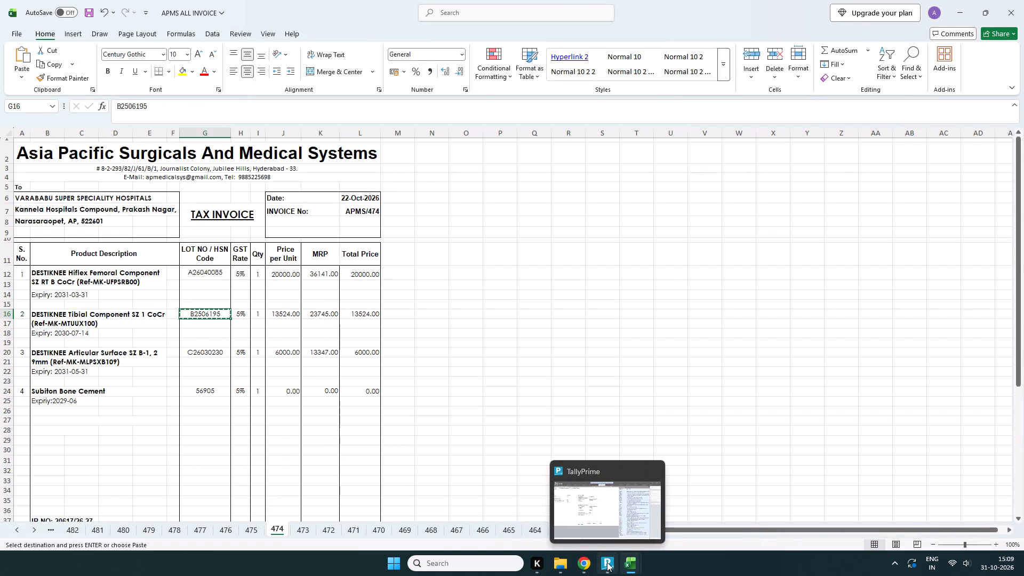
click(581, 501)
key(ctrl+v)
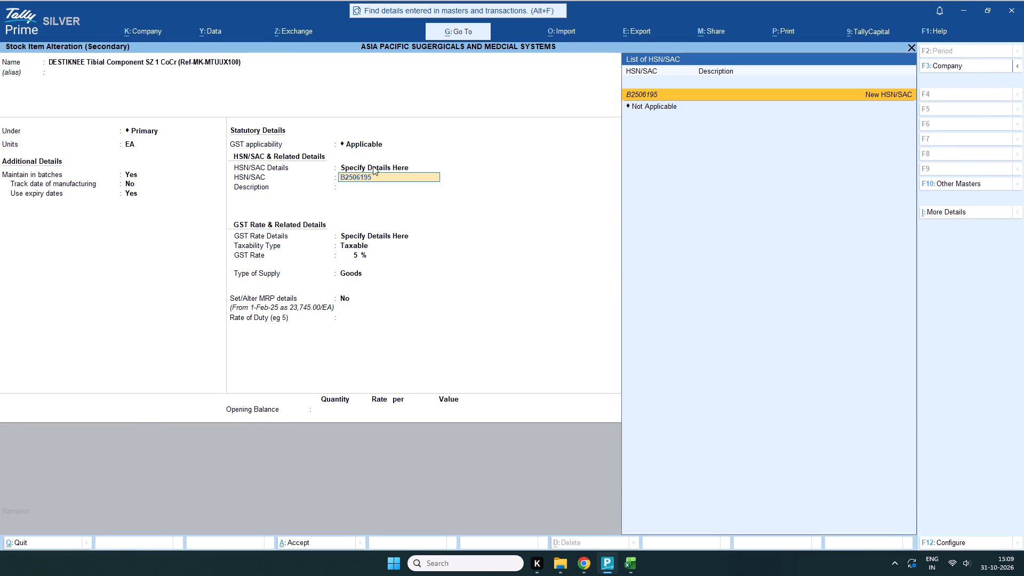
key(Return)
Go through the tibial component's remaining GST, MRP and duty details and accept the stock item alteration.
key(Return)
key(Return)
key(Return)
key(Return)
key(Return)
key(Return)
key(Return)
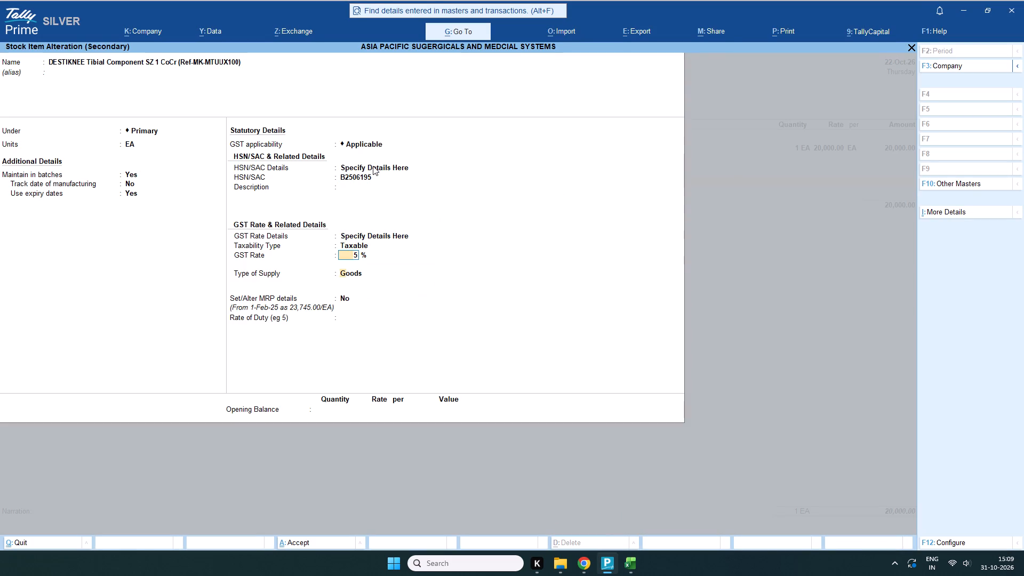
key(Return)
key(Return)
key(Return)
key(Return)
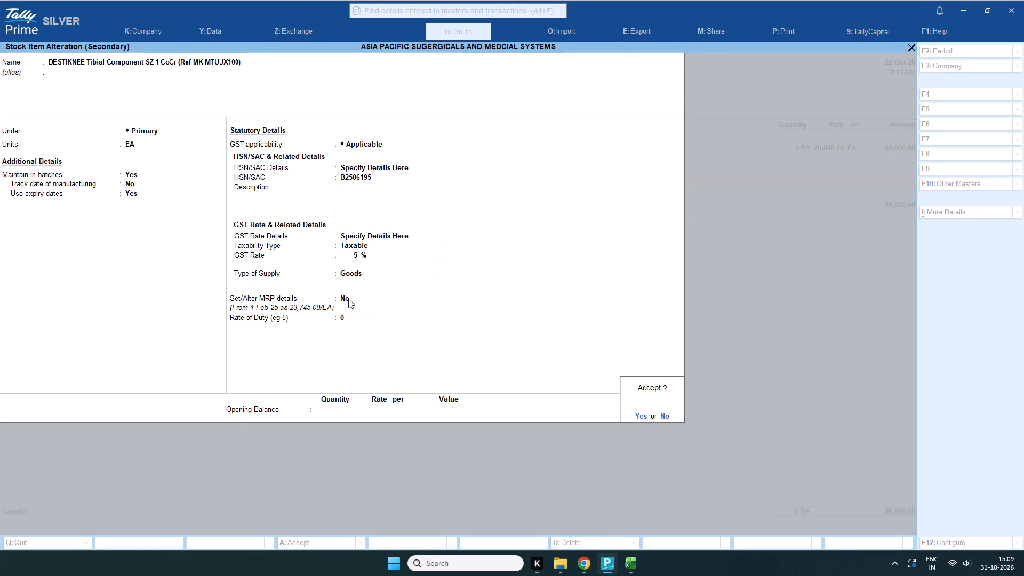
double_click(349, 299)
click(637, 418)
key(Return)
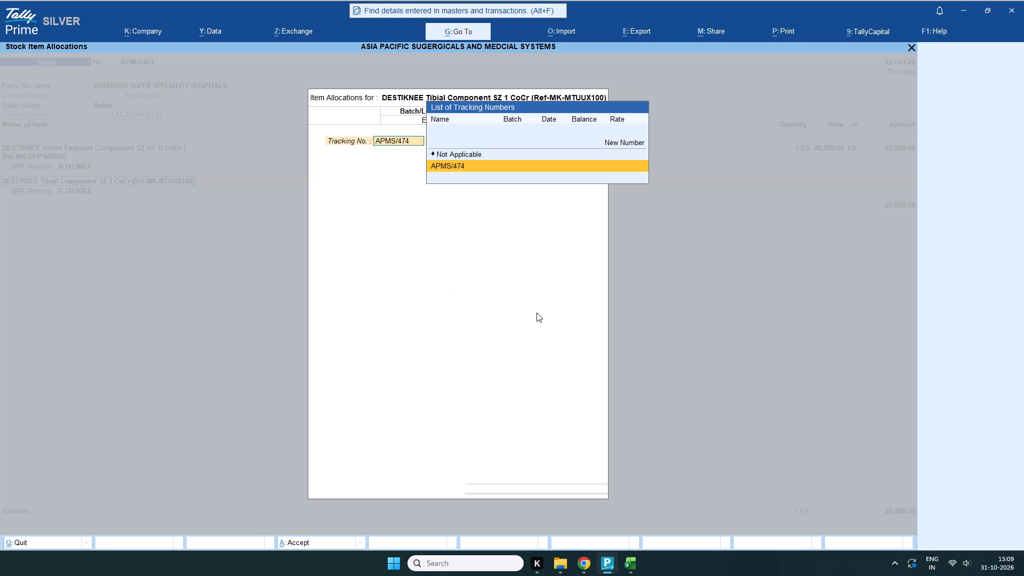
Allocate the tibial component with tracking number Not Applicable, batch B2506195 and quantity 1 EA.
scroll(537, 313, up, 1)
key(Return)
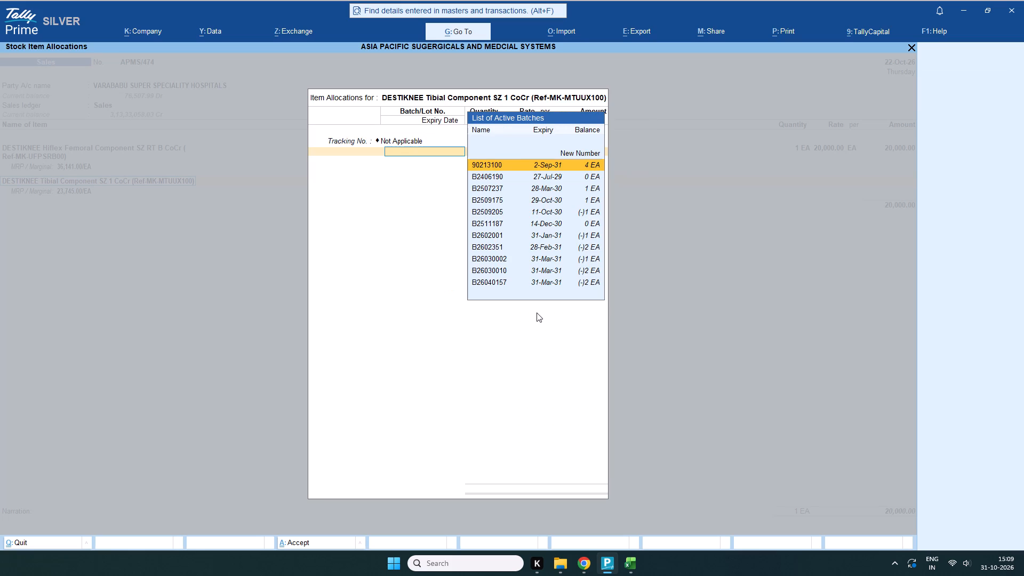
key(ctrl+v)
key(Return)
key(Return)
key(1)
key(Return)
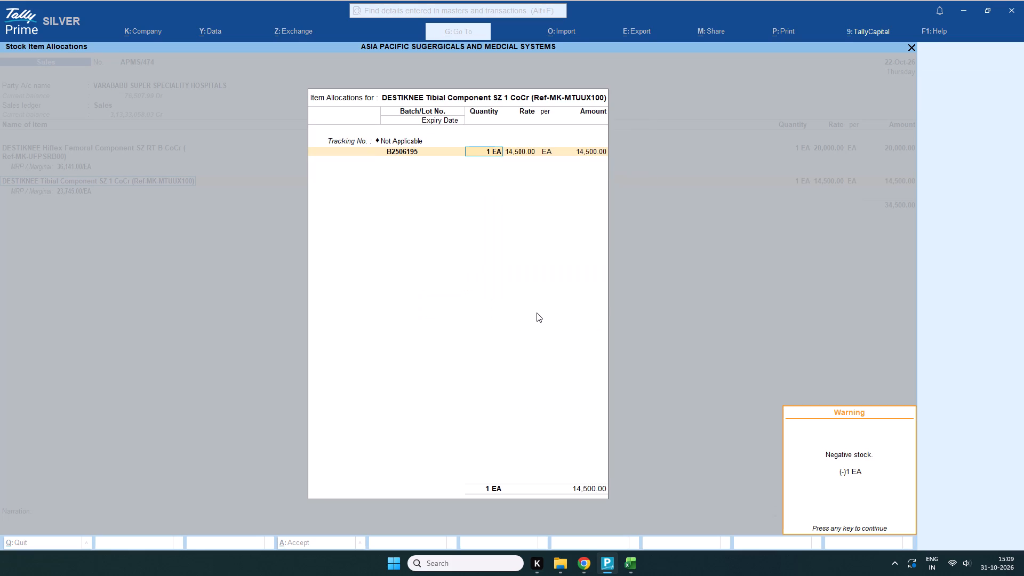
key(Return)
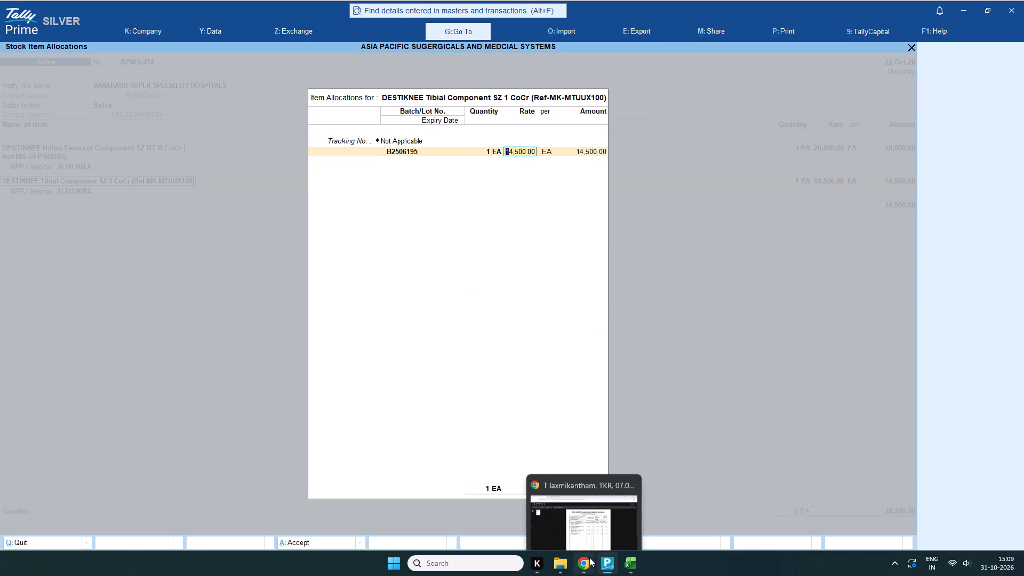
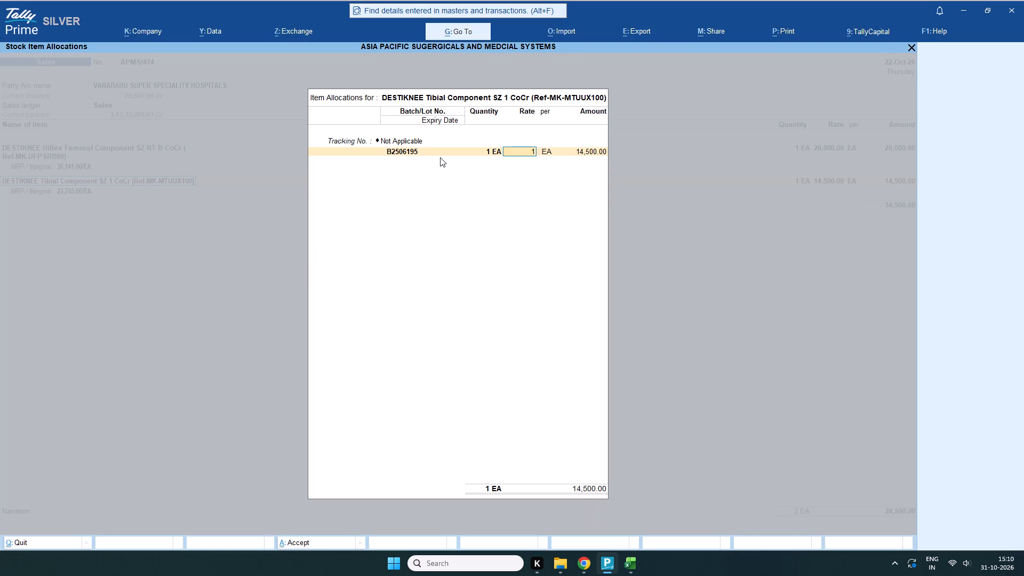
Set the tibial component's allocation rate to 13,524 per EA.
key(BackSpace)
text(13524)
key(Return)
key(Return)
key(Return)
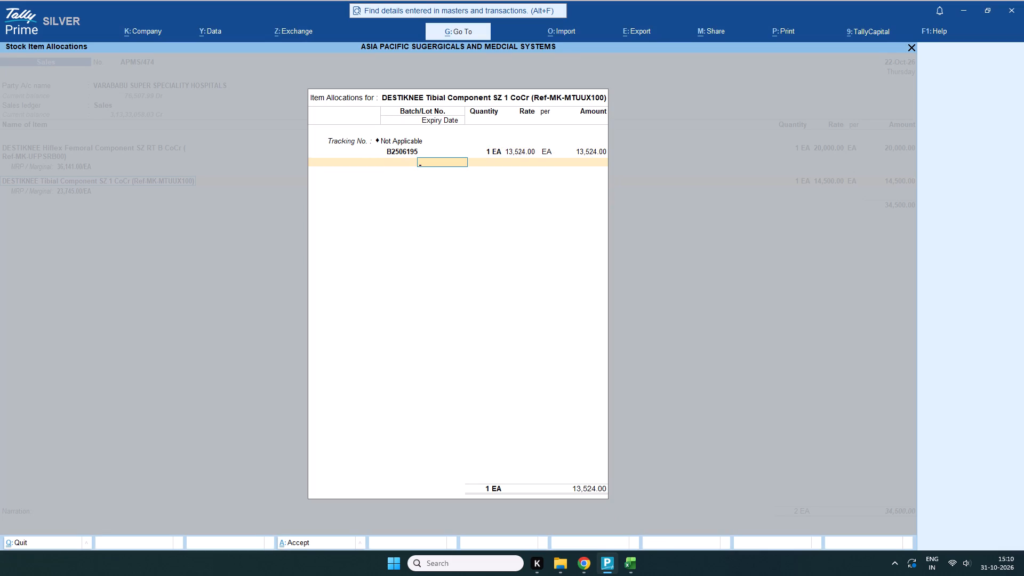
Look up the tibial component's expiry in the Excel invoice, enter it as 14-07-2030 and complete the item allocation.
click(614, 523)
click(646, 519)
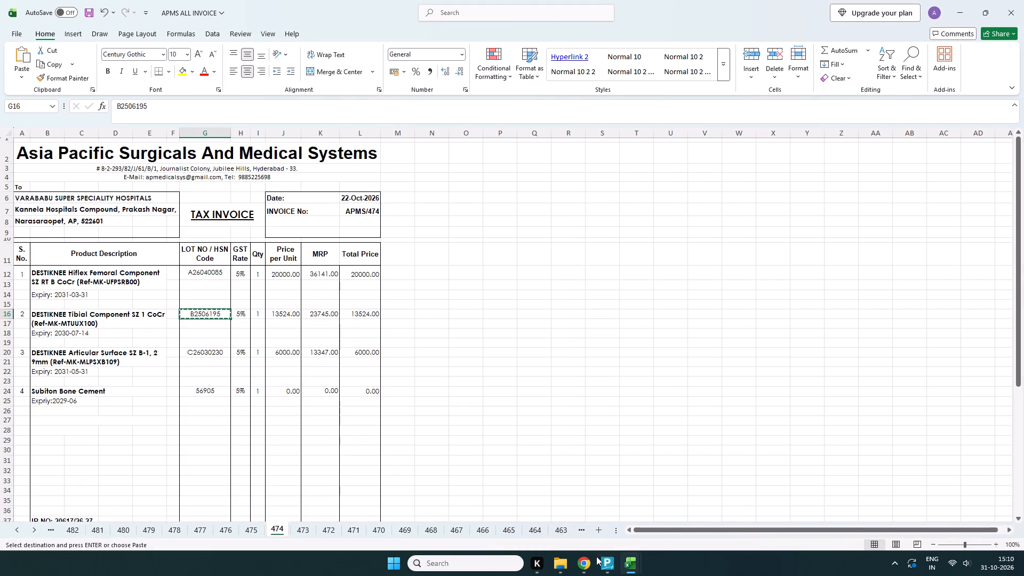
click(612, 504)
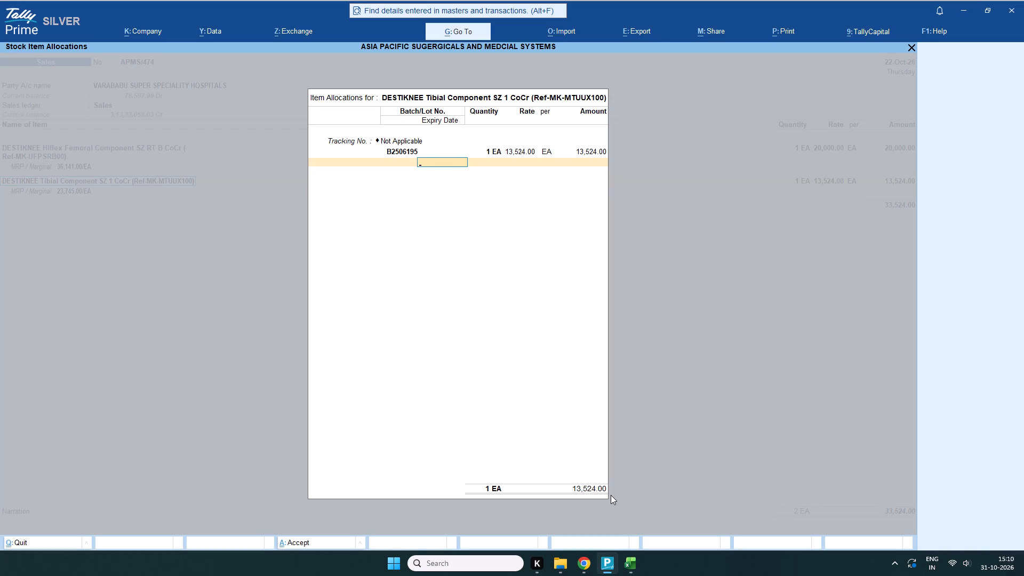
text(14)
text(-07-230)
key(BackSpace)
key(BackSpace)
text(030)
key(Return)
key(Return)
key(Return)
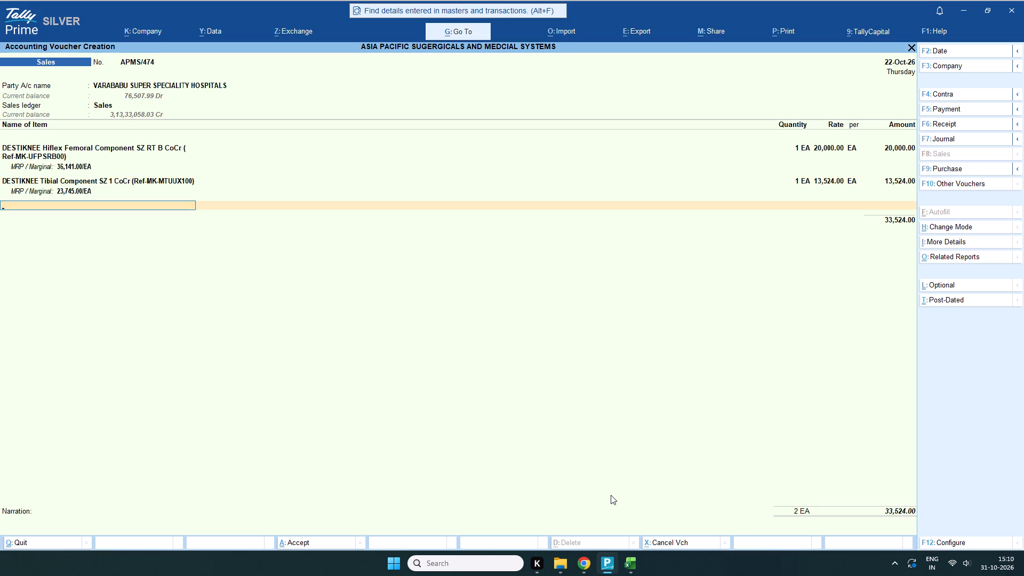
Copy Ref-MK-MLPSXB109 from the Excel invoice and use it to add the DESTIKNEE Articular Surface SZ B-1, 2 9mm as the third item.
click(649, 523)
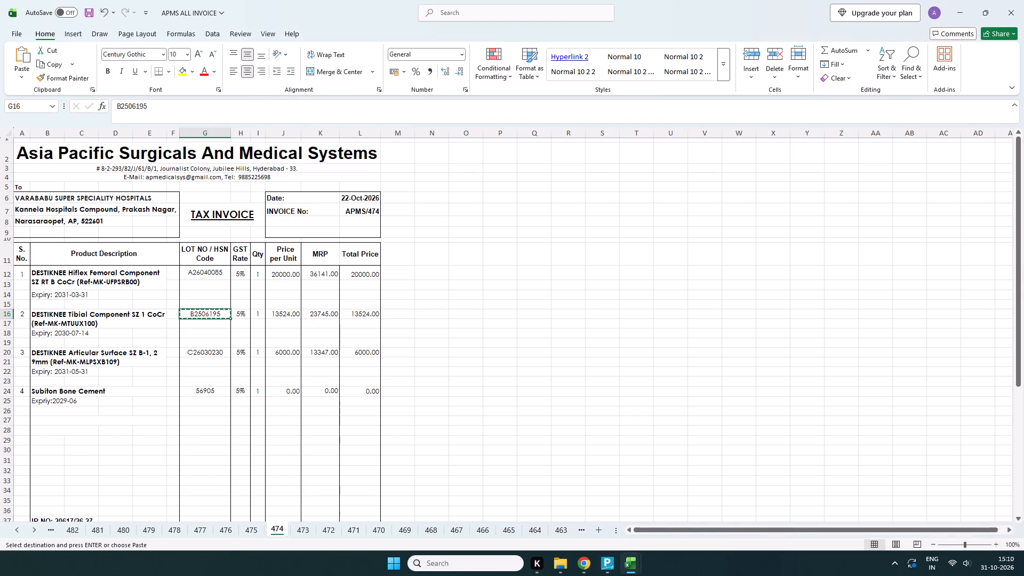
click(153, 354)
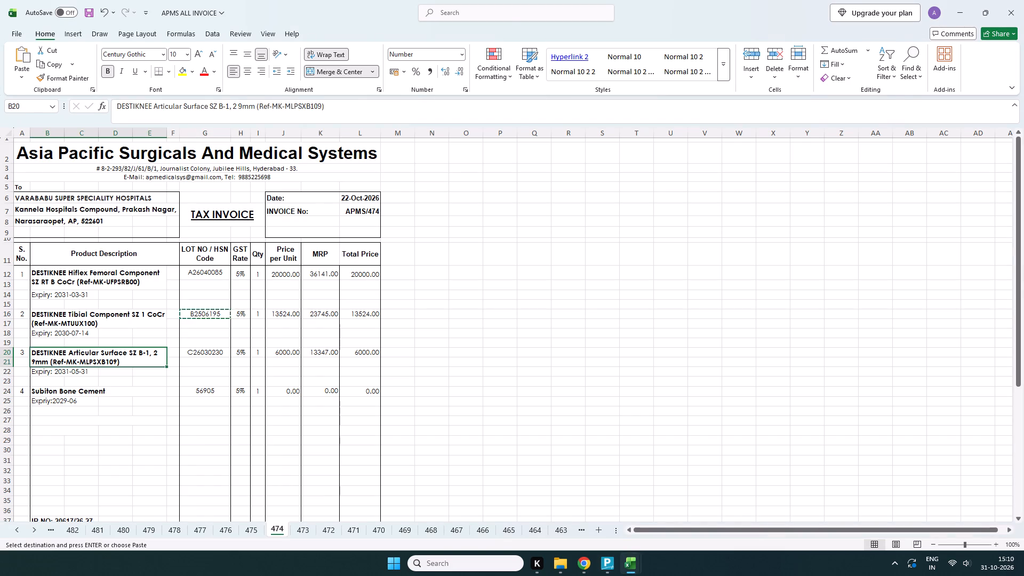
drag(258, 103, 321, 103)
key(ctrl+c)
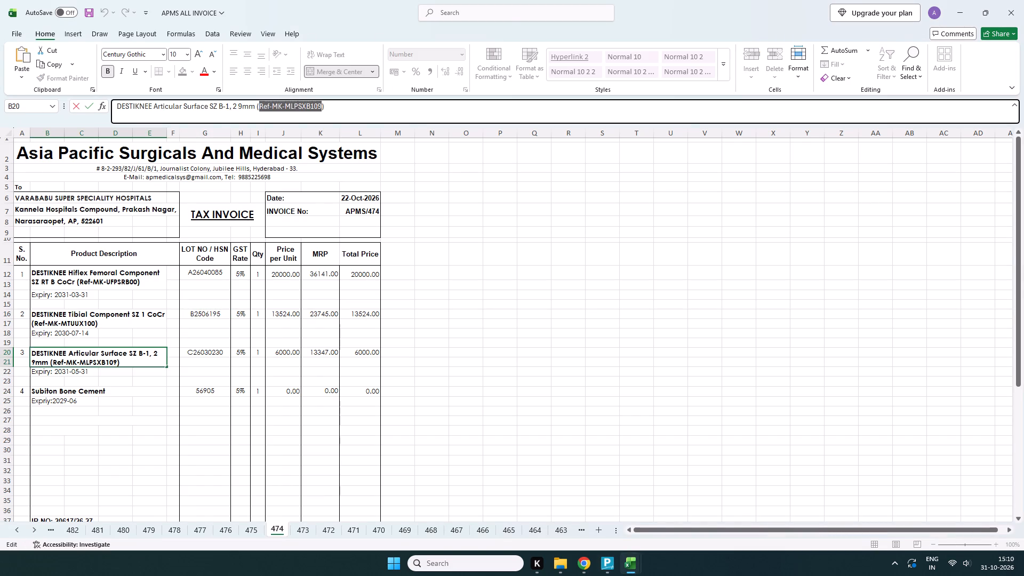
click(588, 509)
key(ctrl+v)
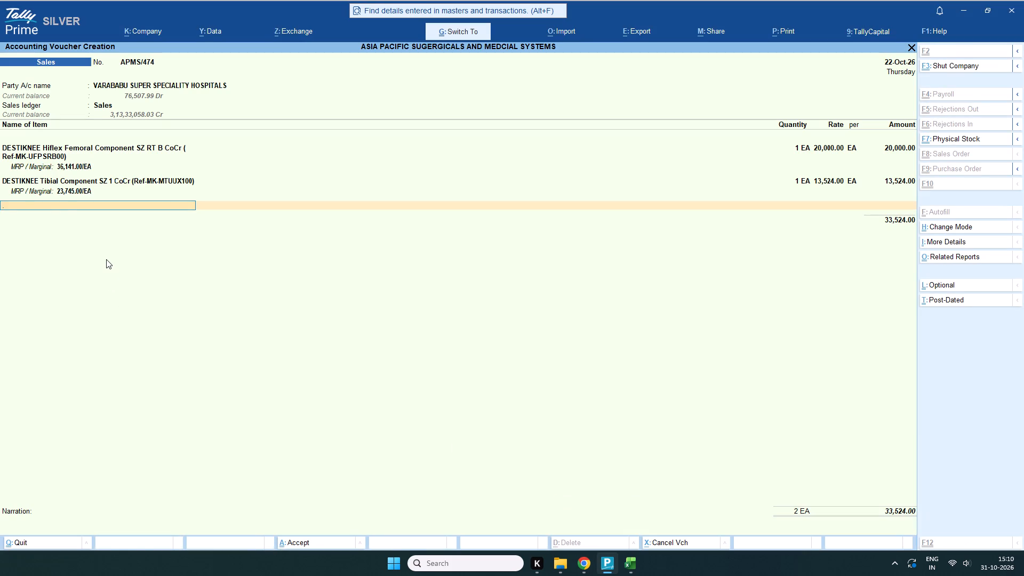
click(784, 116)
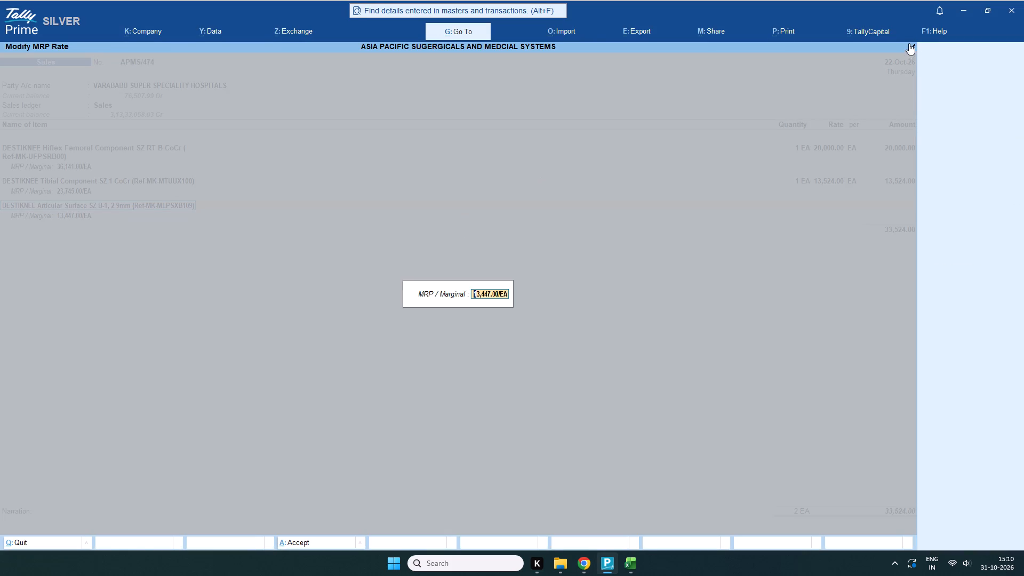
click(909, 43)
Open the articular surface's stock item for alteration and replace its HSN/SAC with lot number C26030230 copied from the Excel invoice.
key(ctrl+Return)
key(Return)
key(Return)
key(Return)
key(Return)
key(Return)
key(Return)
key(Return)
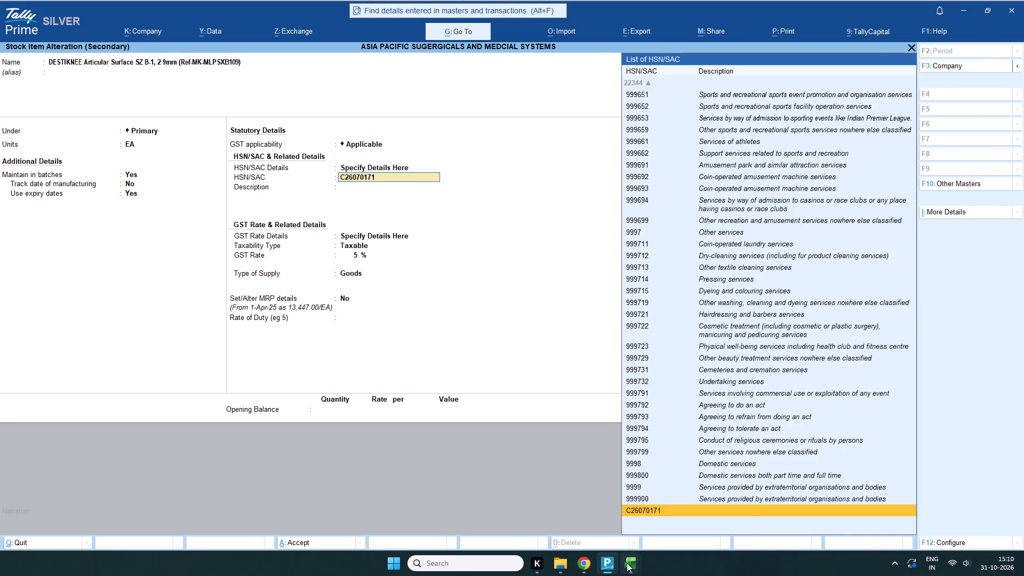
click(661, 515)
click(214, 355)
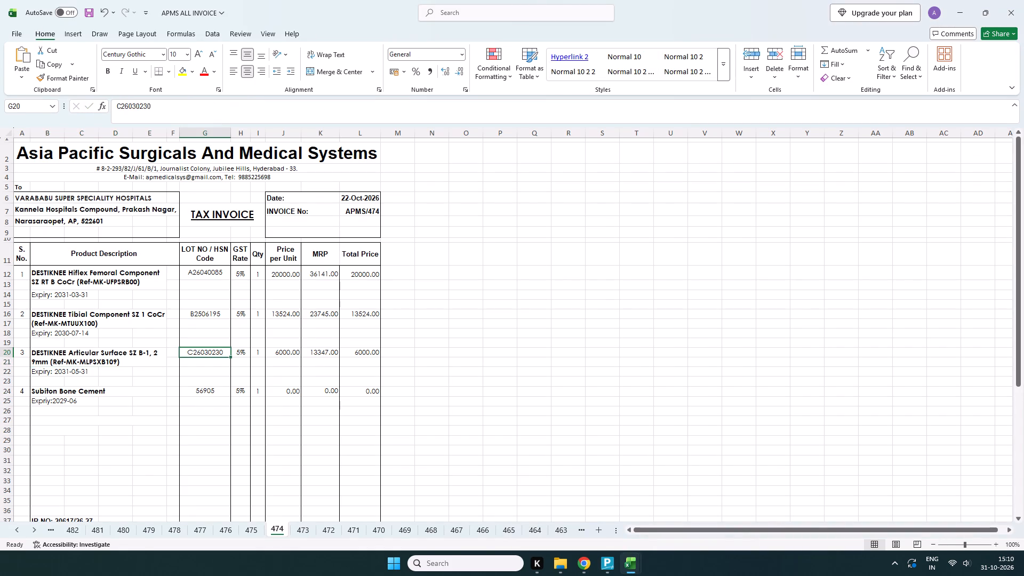
key(ctrl+c)
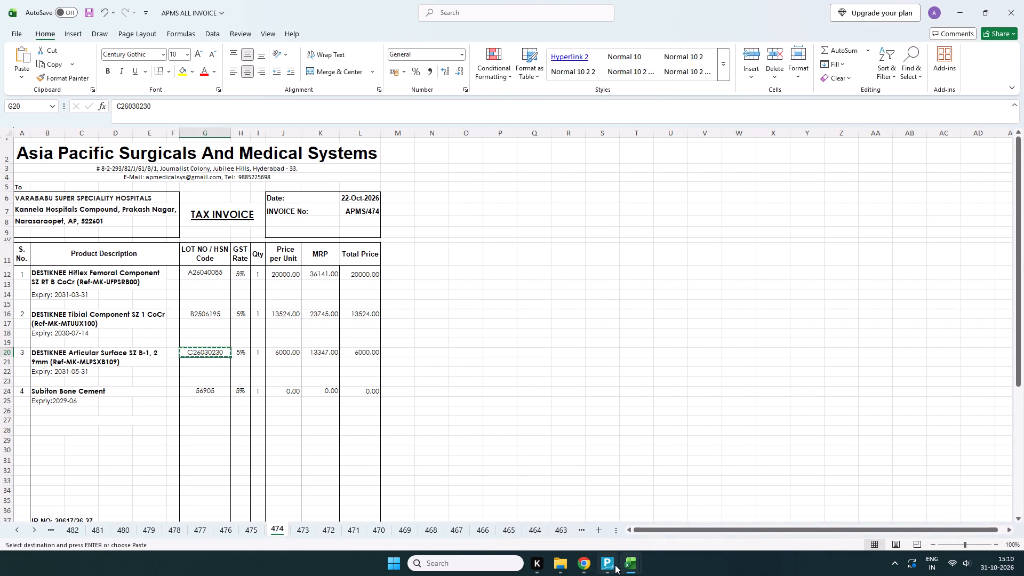
click(619, 512)
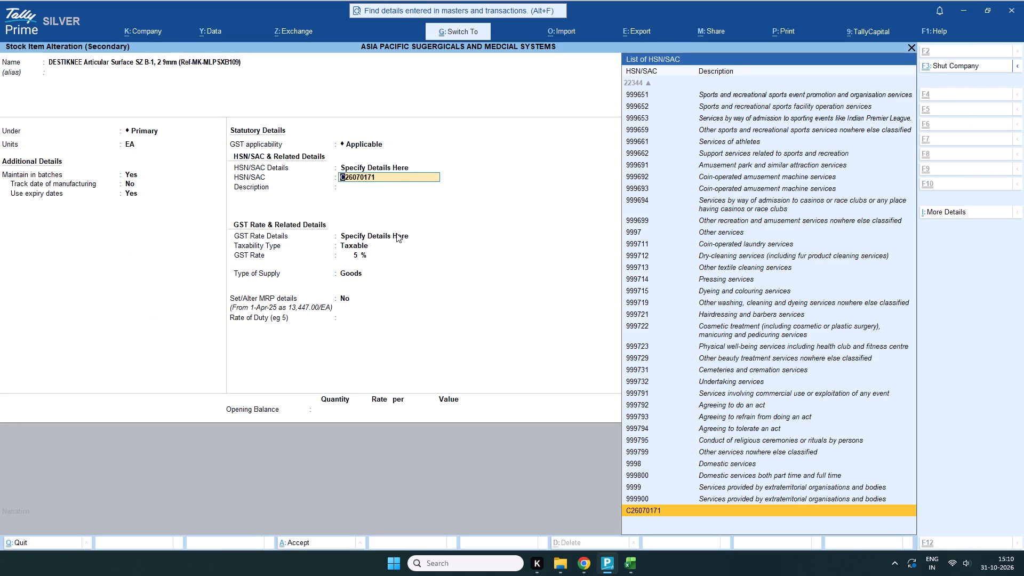
key(ctrl+v)
Go through the articular surface's remaining GST, MRP and duty details, use effective date 22-Oct-26 and accept the stock item alteration.
key(Return)
key(Return)
key(Return)
key(Return)
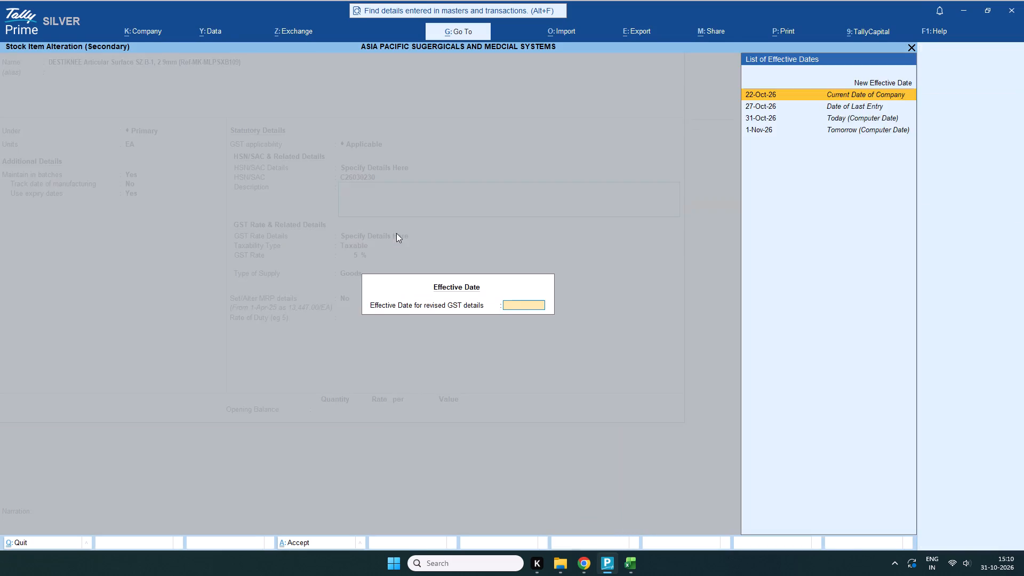
key(Return)
key(Return)
key(Return)
key(Return)
key(Return)
key(Return)
key(Return)
key(Return)
key(Return)
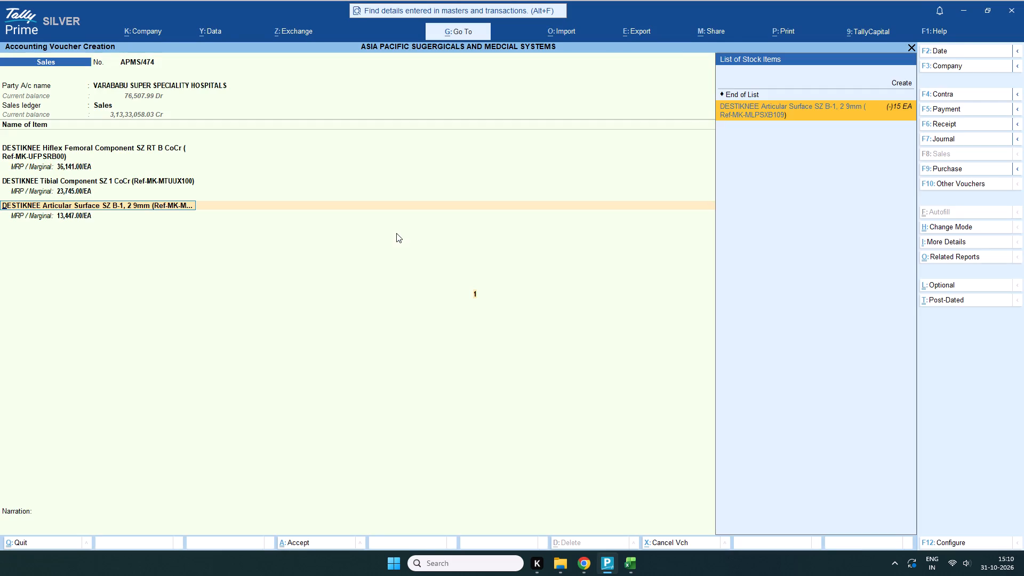
Allocate the articular surface with tracking number Not Applicable, batch C26030230 and quantity 1 EA.
key(Return)
scroll(396, 233, up, 2)
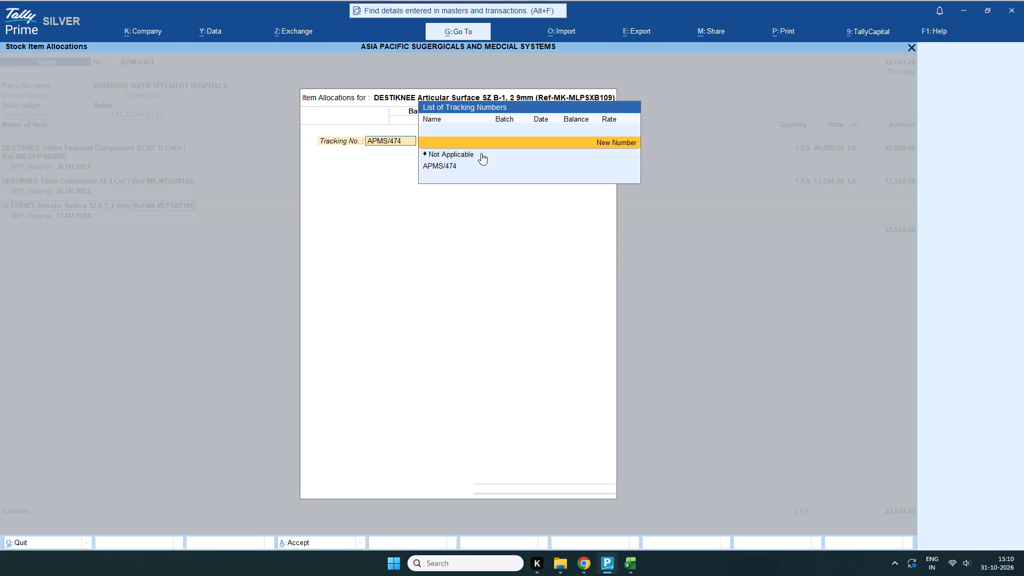
scroll(479, 154, down, 1)
click(478, 155)
key(ctrl+v)
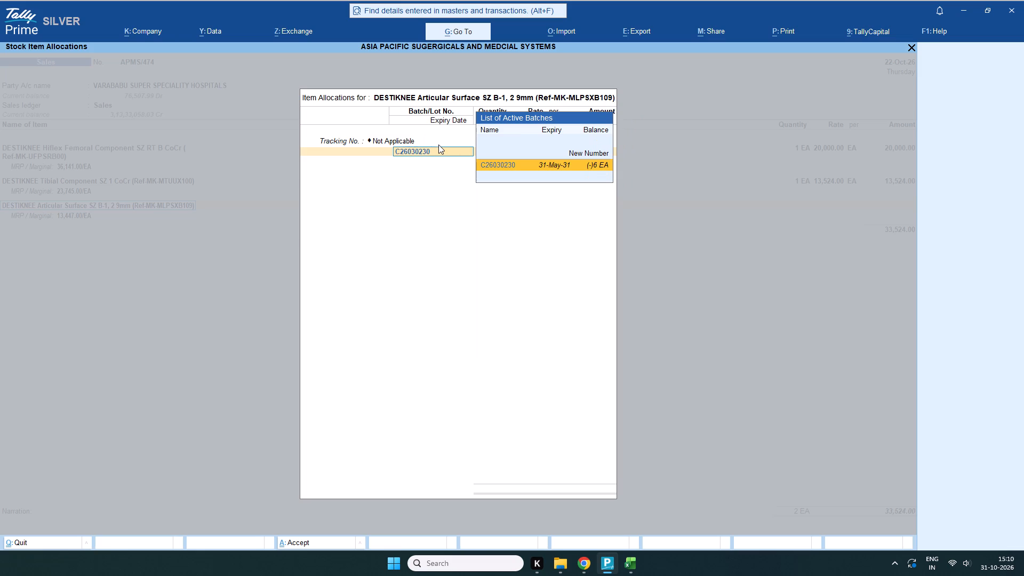
key(Return)
key(1)
key(Return)
key(Return)
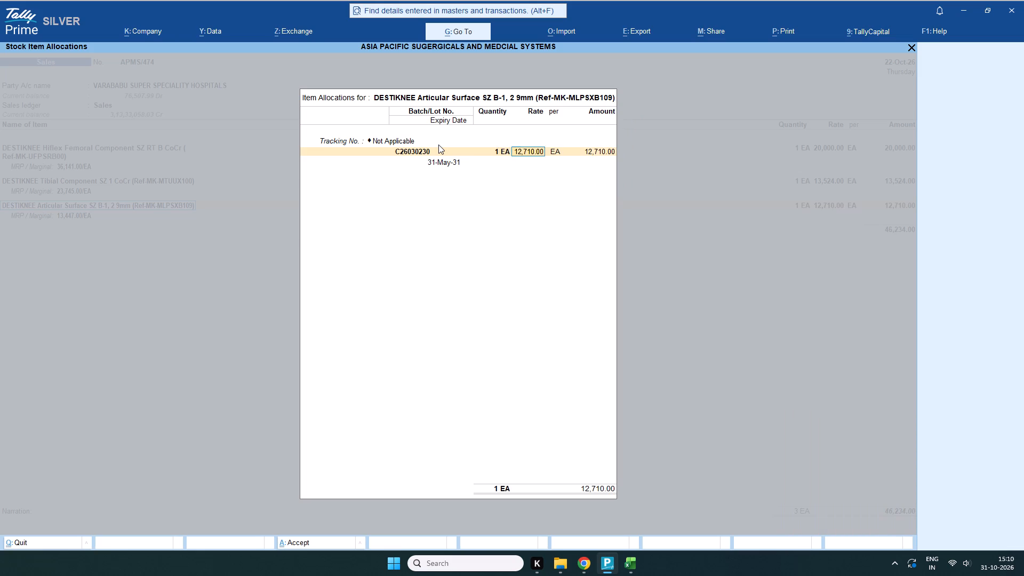
Set the articular surface's rate to 6,000, check its expiry date against the Excel invoice and complete the item allocation.
text(6000)
key(Return)
key(Return)
key(Return)
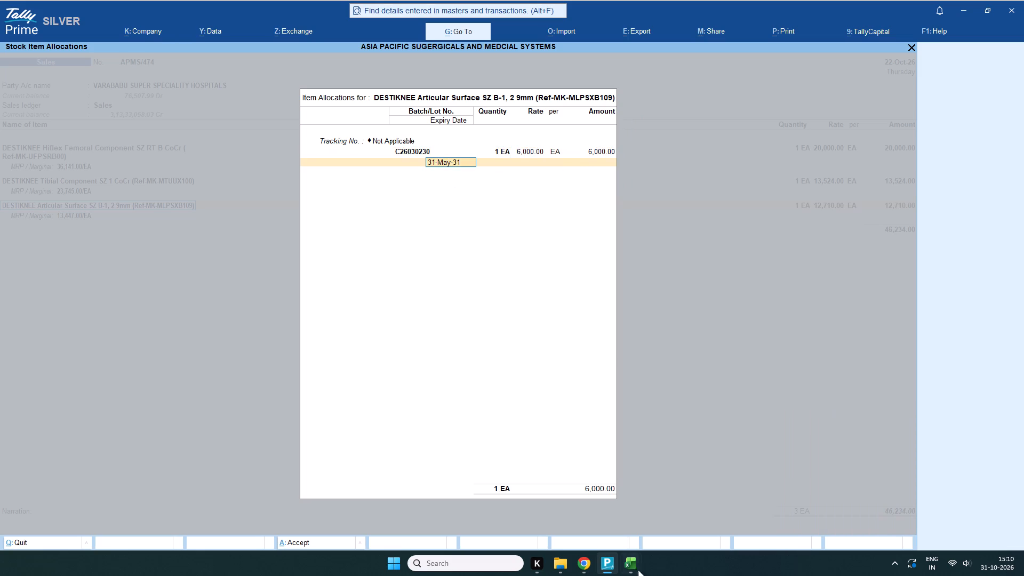
click(650, 511)
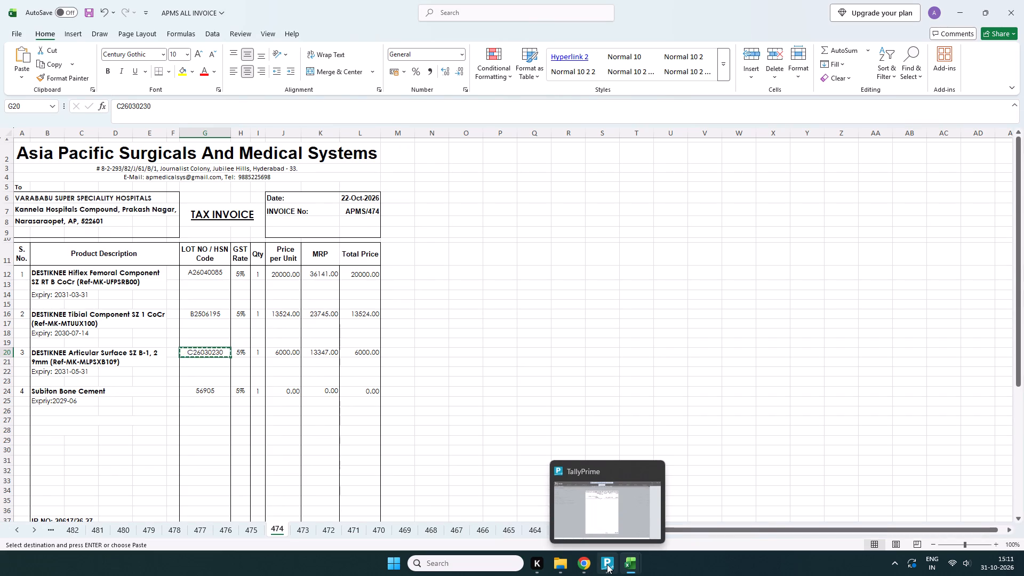
click(615, 522)
key(Return)
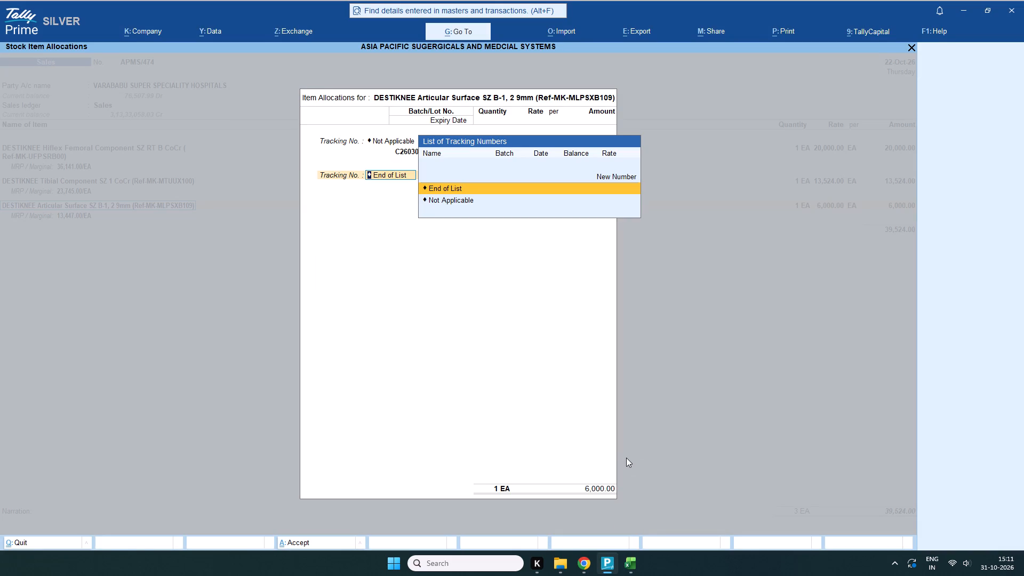
key(Return)
key(Return)
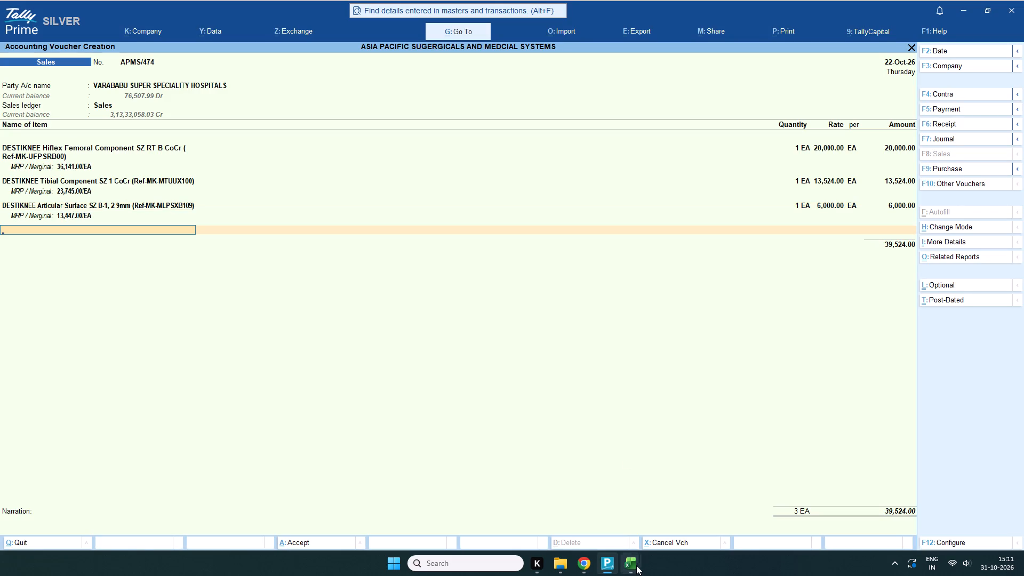
Copy the name Subiton Bone Cement from the Excel invoice and use it to add that stock item as the voucher's fourth item.
click(656, 508)
click(130, 394)
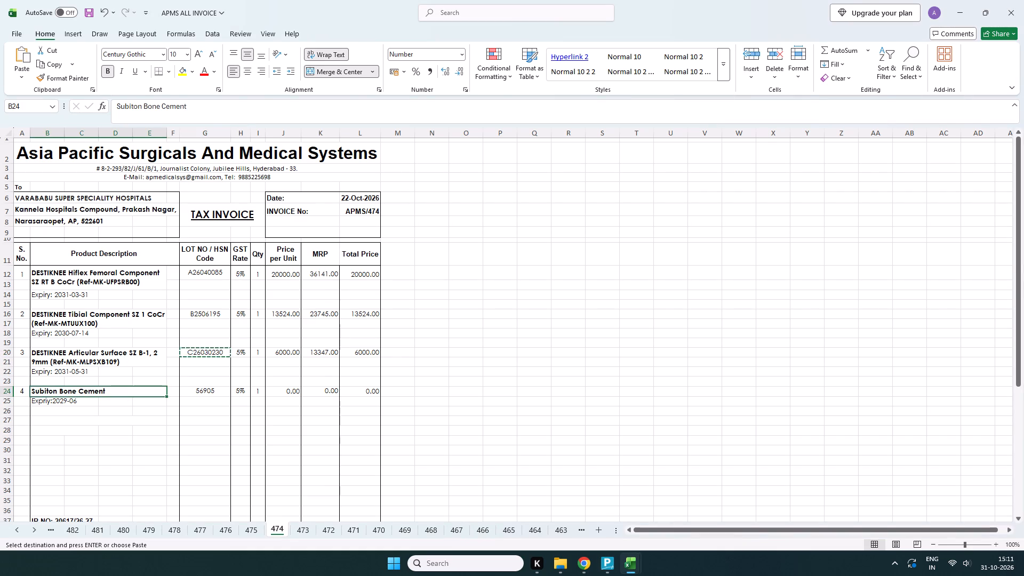
drag(117, 107, 194, 106)
key(ctrl+c)
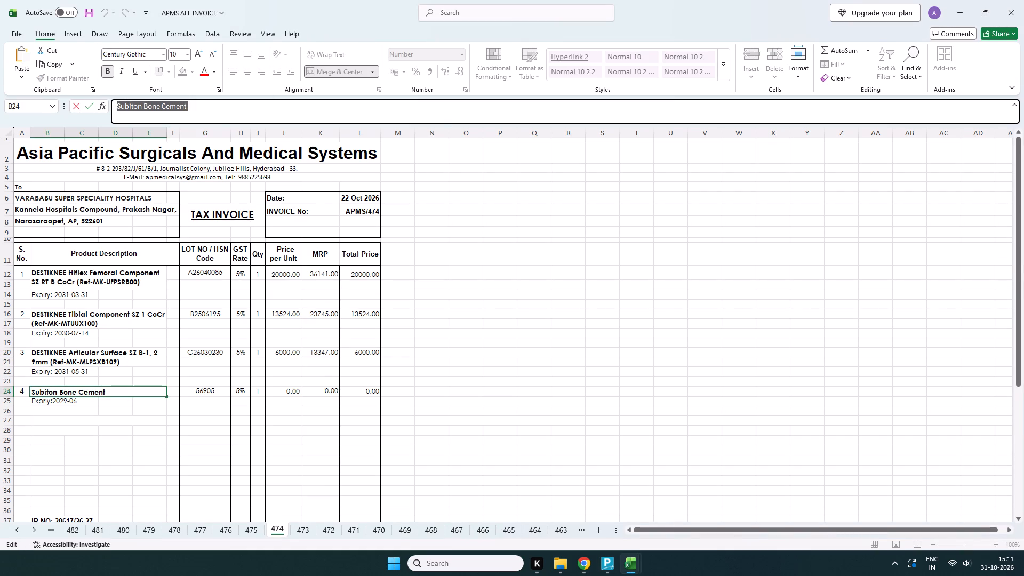
click(615, 507)
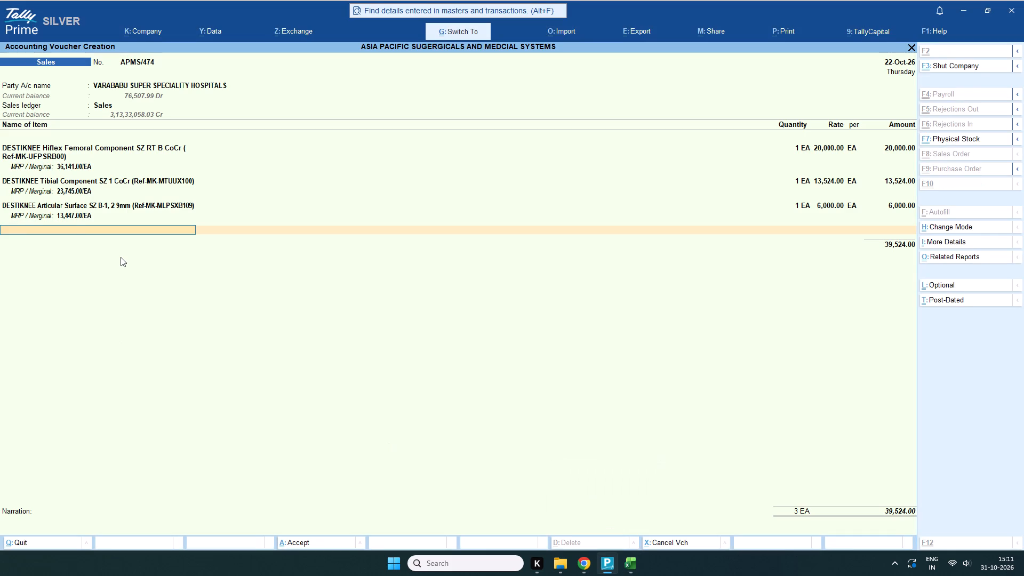
key(ctrl+v)
click(772, 107)
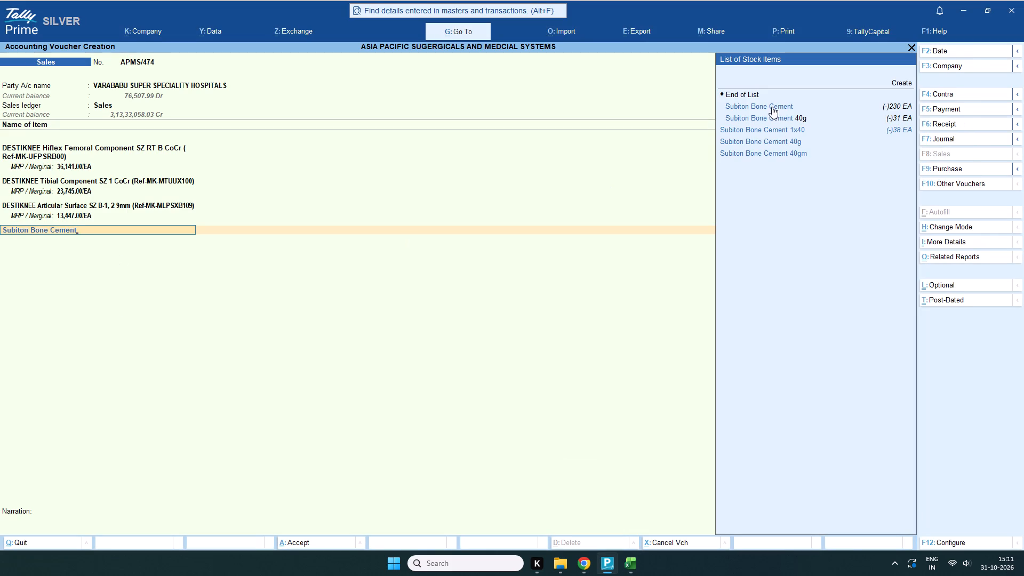
double_click(772, 107)
click(913, 47)
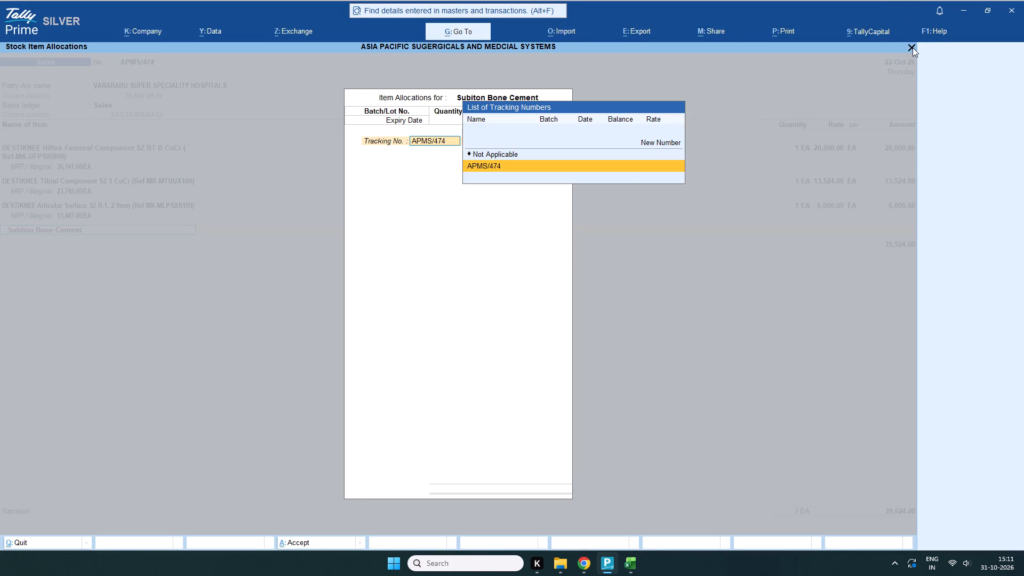
Open the Subiton Bone Cement stock item for alteration at its HSN/SAC and copy lot number 56905 from the Excel invoice.
key(ctrl+Return)
key(Return)
key(Return)
key(Return)
key(Return)
key(Return)
key(Return)
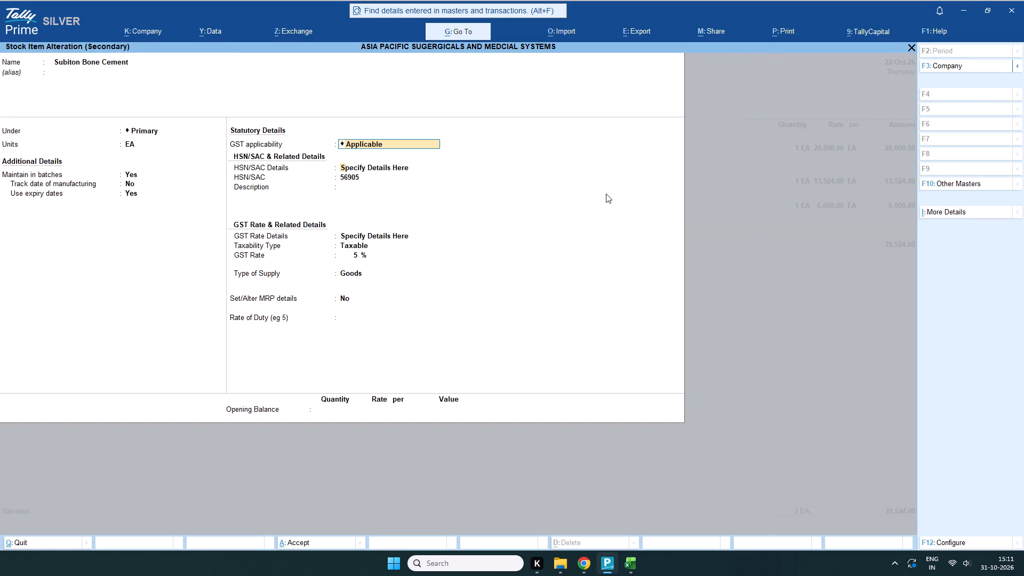
key(Return)
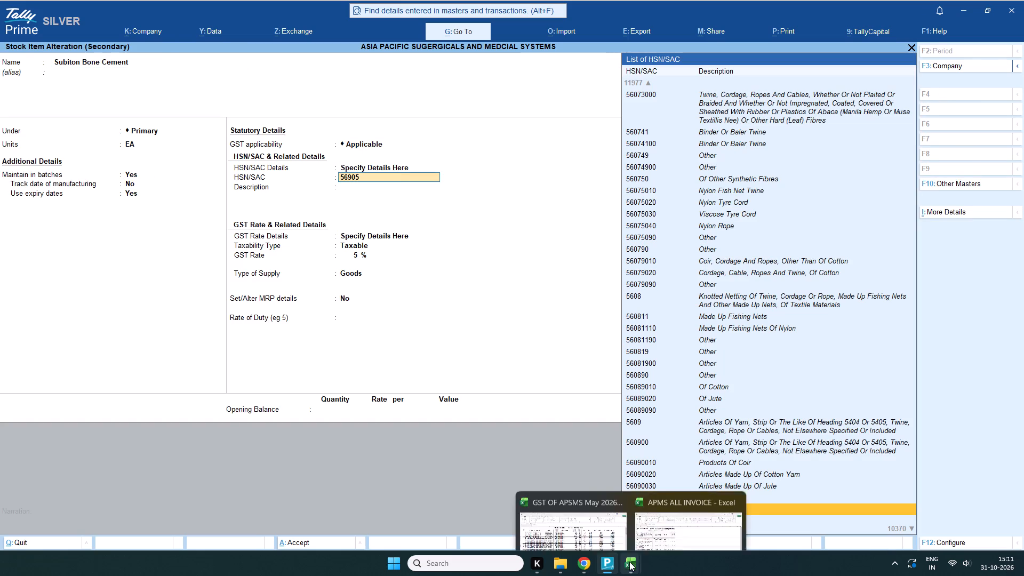
click(652, 507)
click(205, 388)
key(ctrl+c)
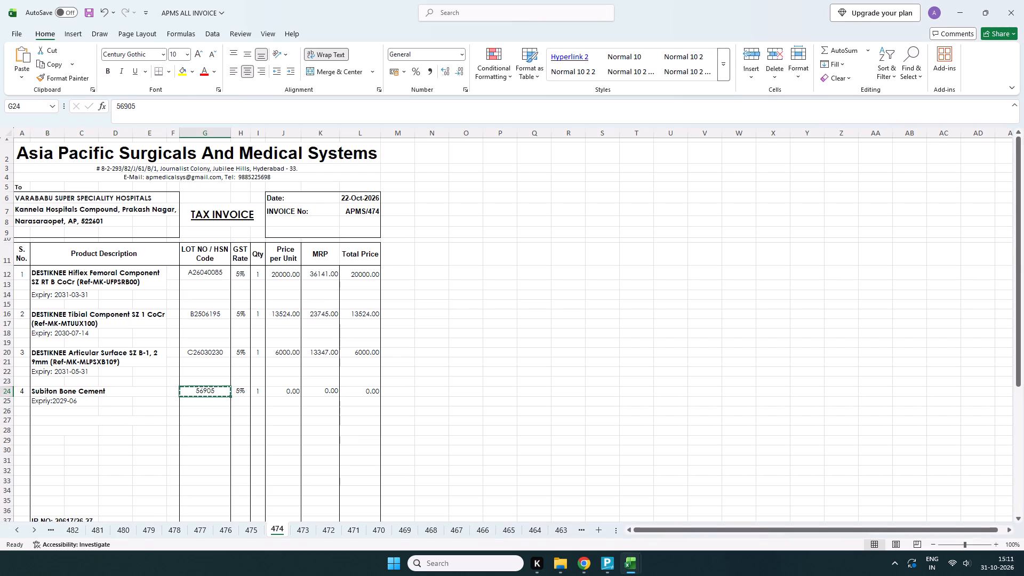
click(628, 512)
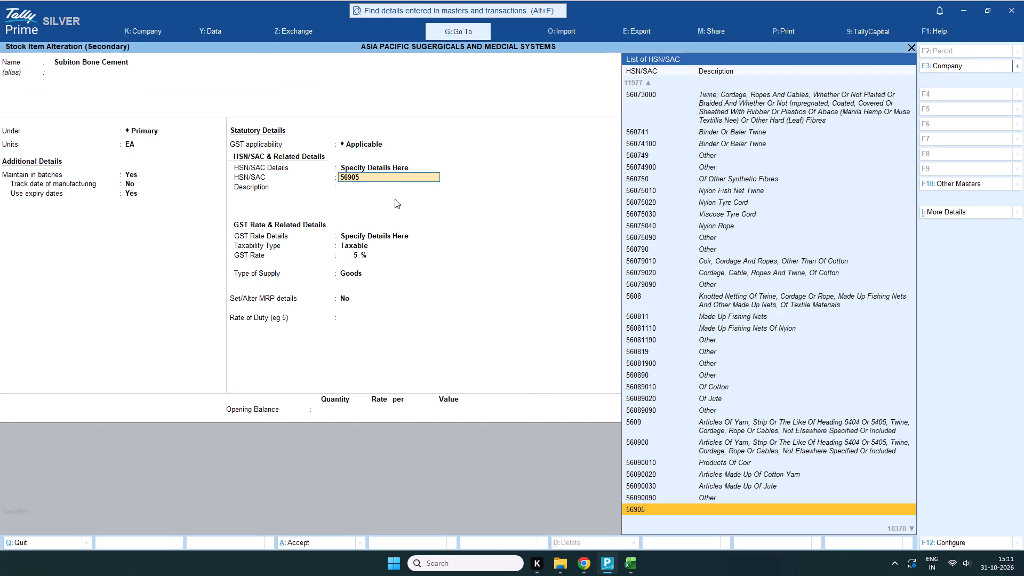
Accept 56905 as the Subiton Bone Cement HSN/SAC, keep the 5% GST rate and save the stock item alteration.
key(Return)
key(Return)
key(Return)
key(Return)
key(Return)
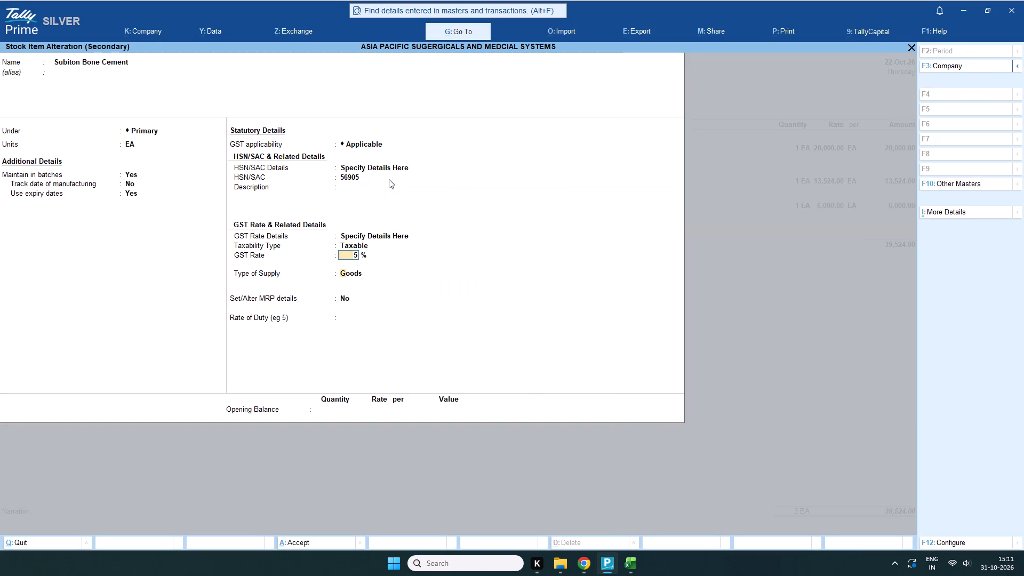
key(Return)
key(Return)
key(Return)
key(Return)
key(Return)
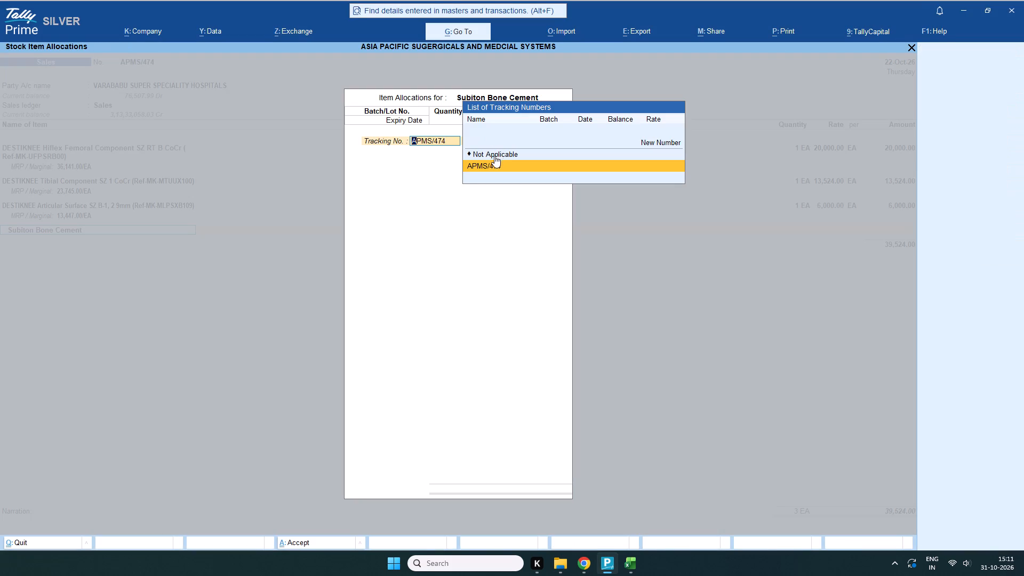
Allocate the Subiton Bone Cement with tracking number Not Applicable, batch 56905 and quantity 1 EA, leaving the rate blank.
scroll(494, 156, up, 1)
click(494, 156)
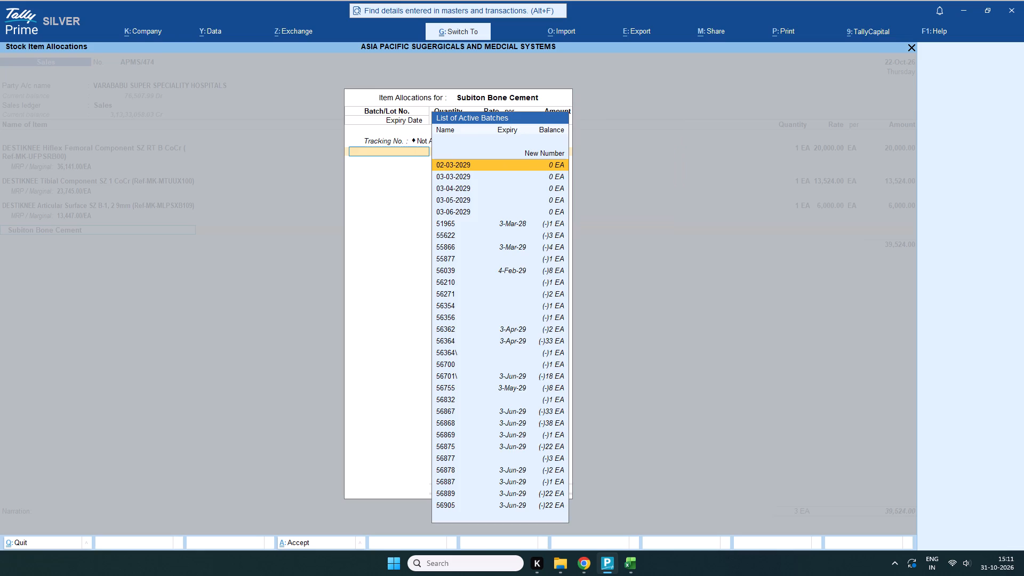
key(ctrl+v)
key(Return)
key(1)
key(Return)
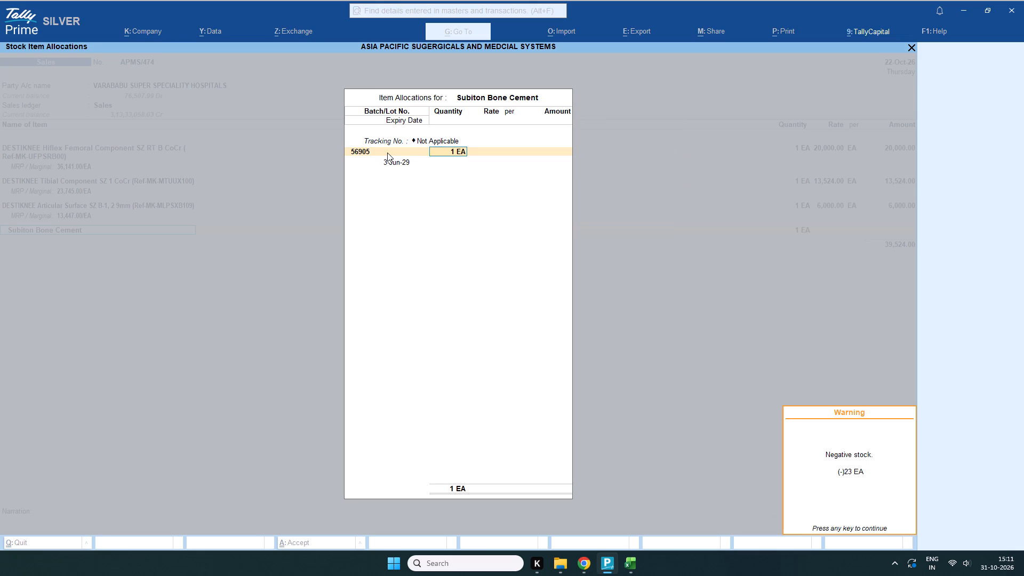
key(Return)
key(Return)
key(Return)
key(Return)
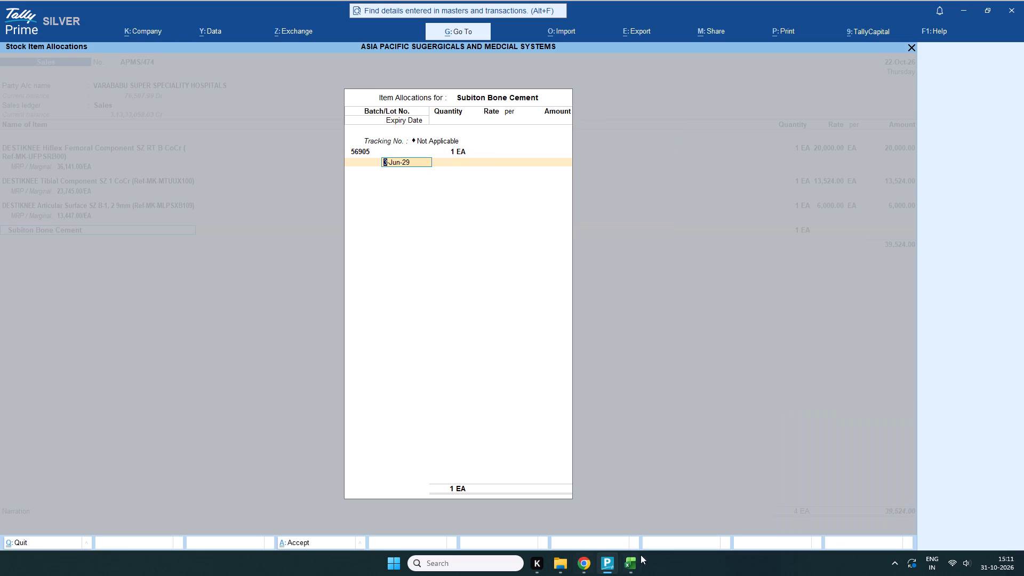
Check the bone cement's expiry date against the Excel invoice, keep 3-Jun-29 and complete the item line without an amount.
click(660, 518)
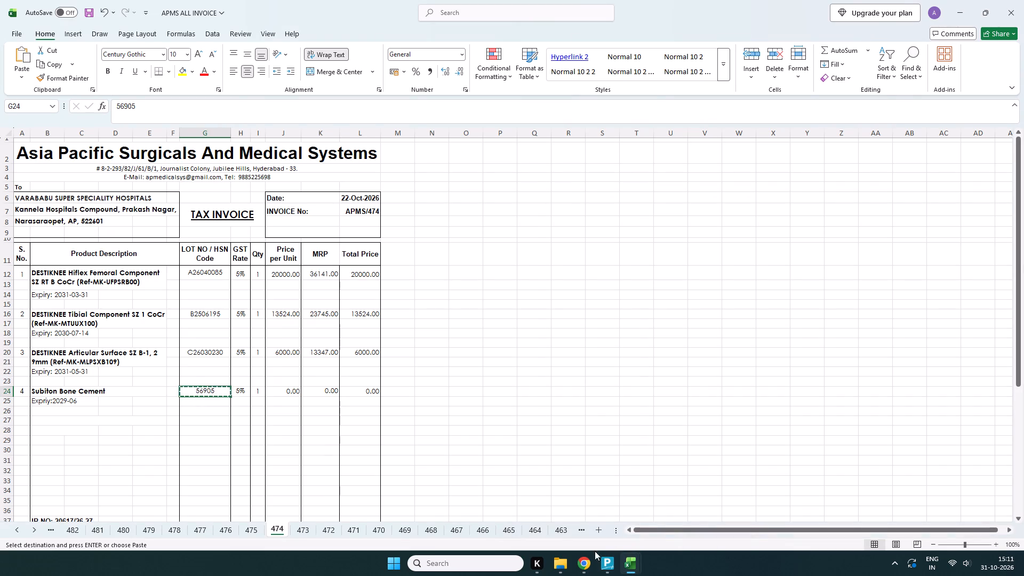
click(595, 532)
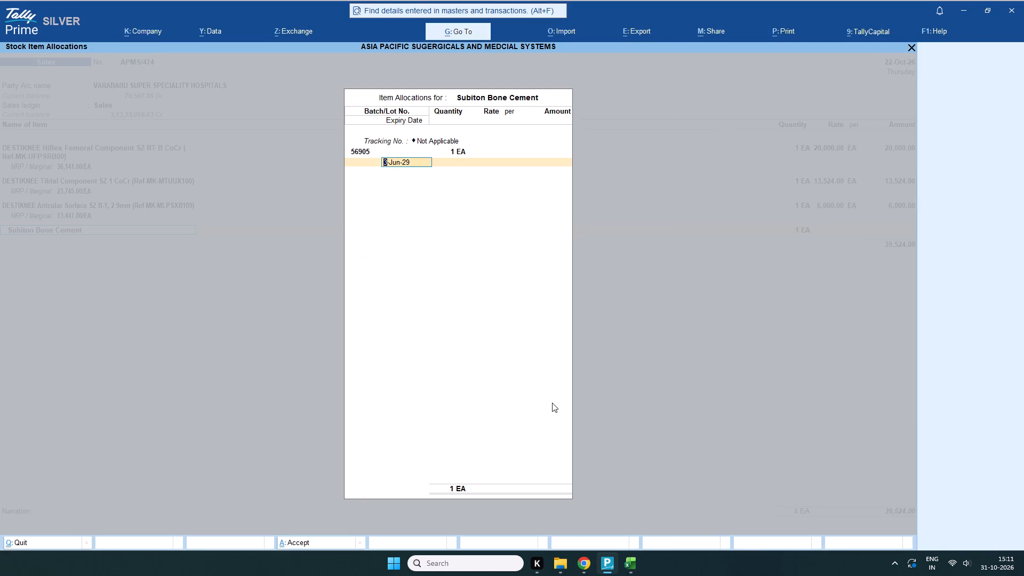
key(Return)
key(Return)
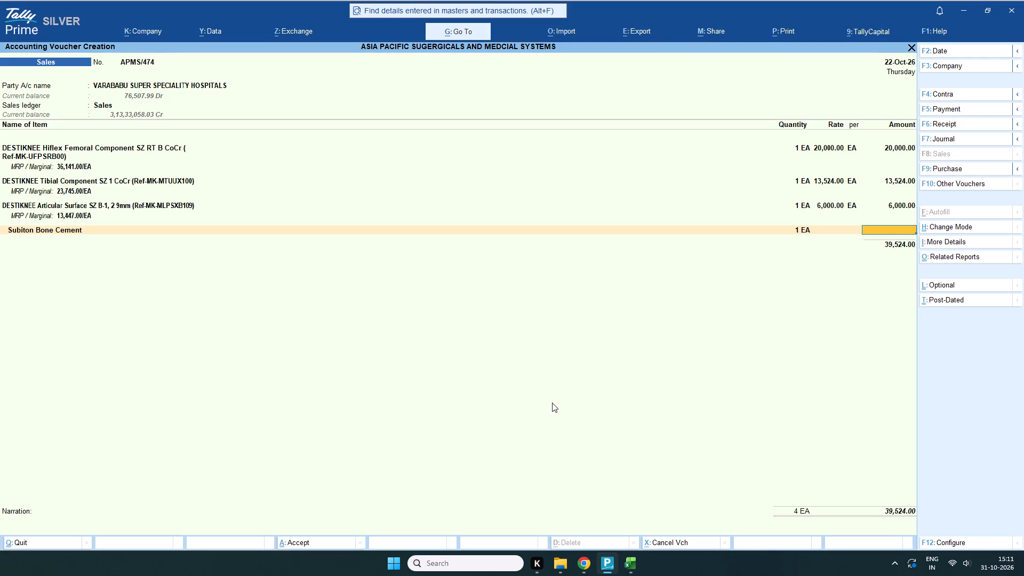
key(Return)
key(Return)
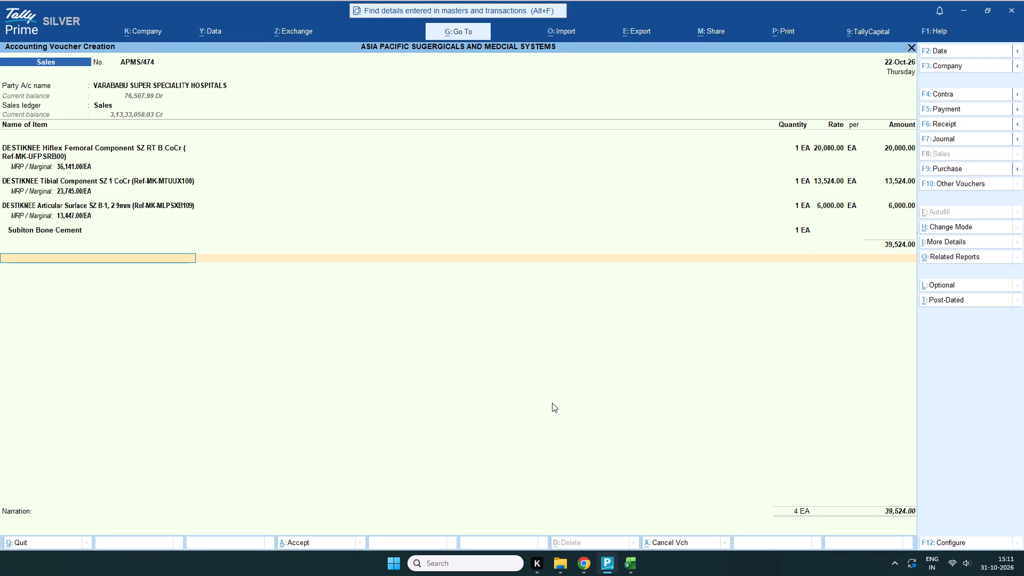
Add the Igst ledger to the voucher below the item lines.
text(IG)
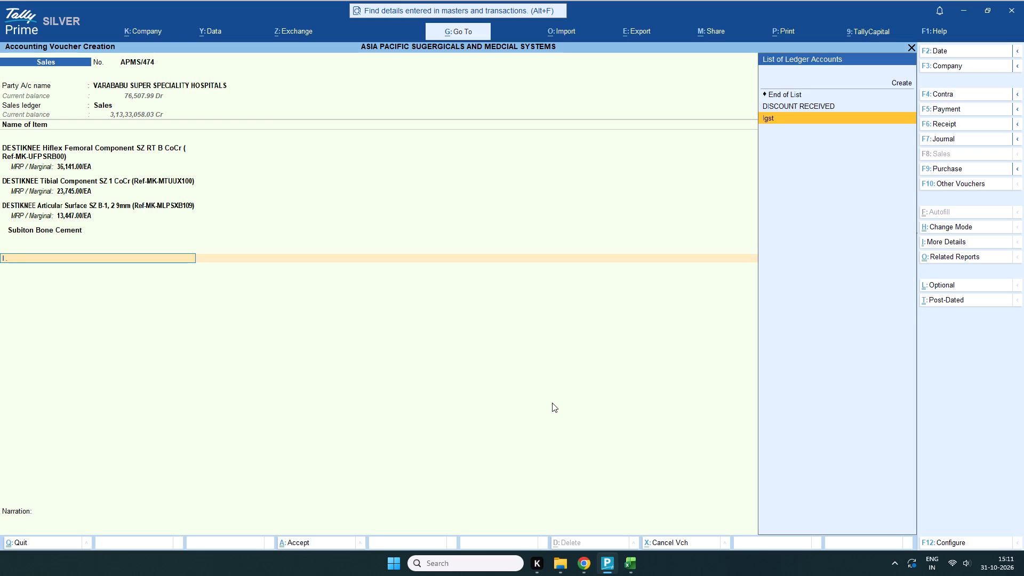
click(780, 108)
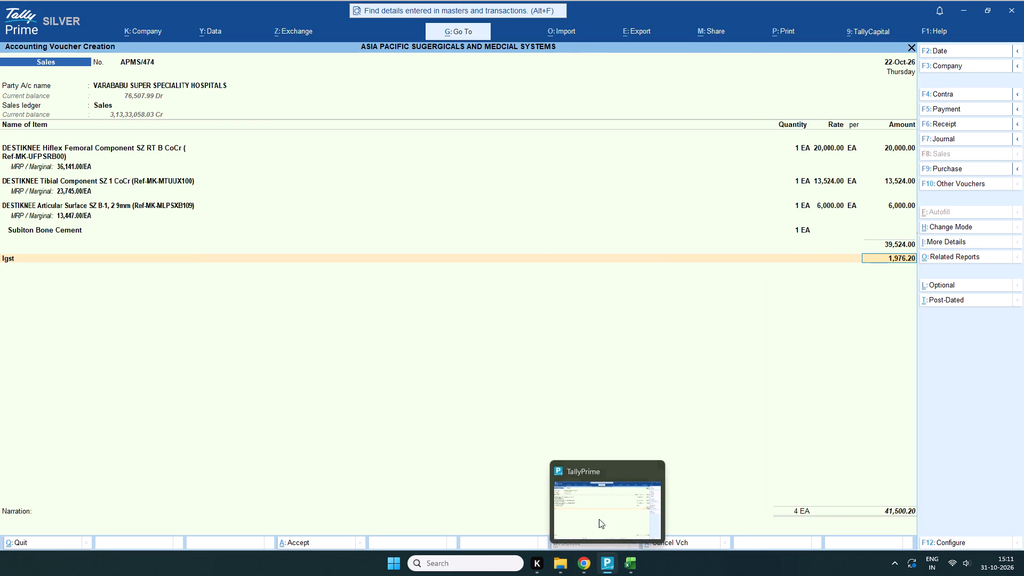
Compare the voucher's items, IGST amount and grand total with the Excel invoice sheet 474.
click(599, 510)
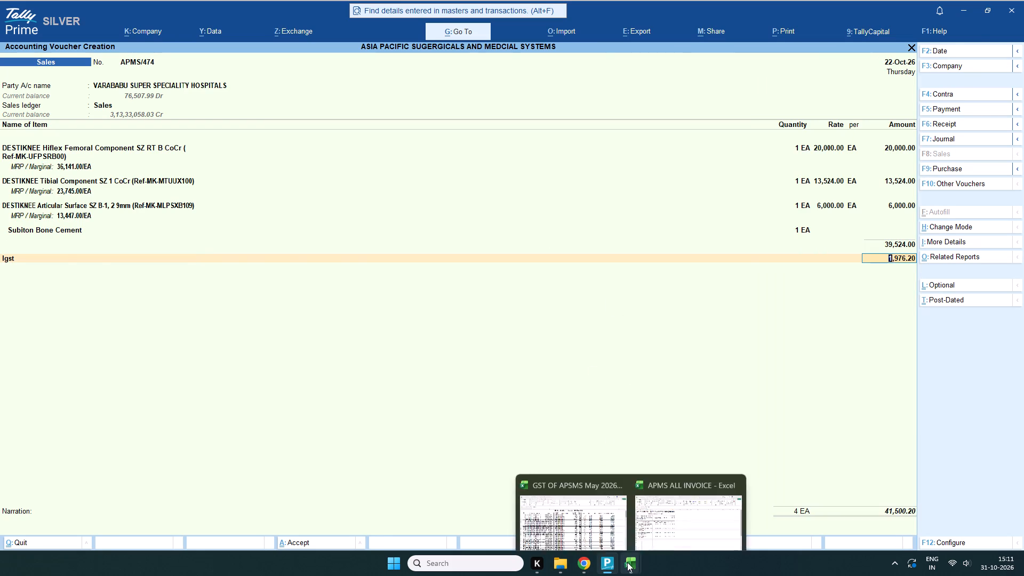
click(643, 515)
scroll(581, 445, down, 6)
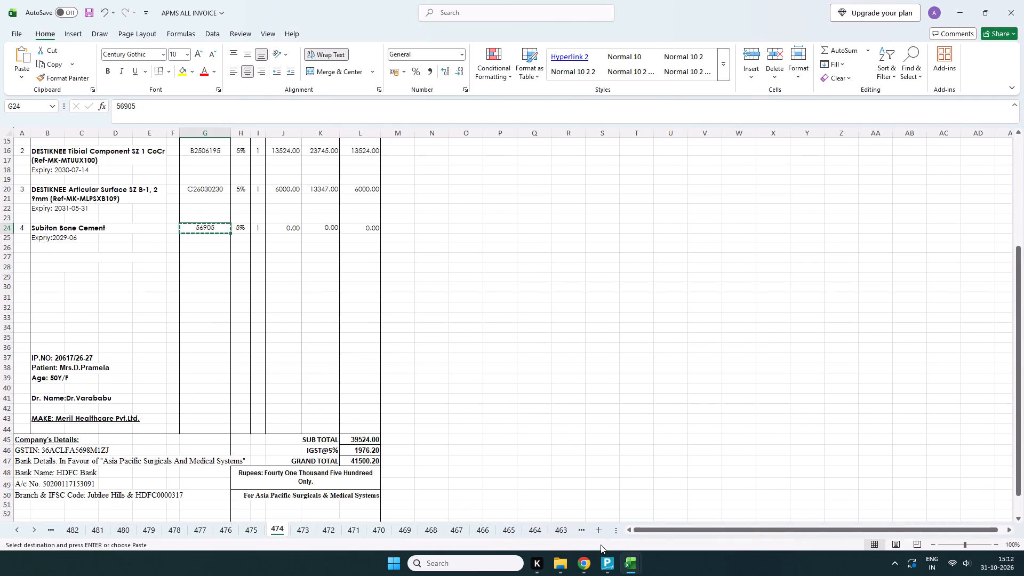
click(617, 479)
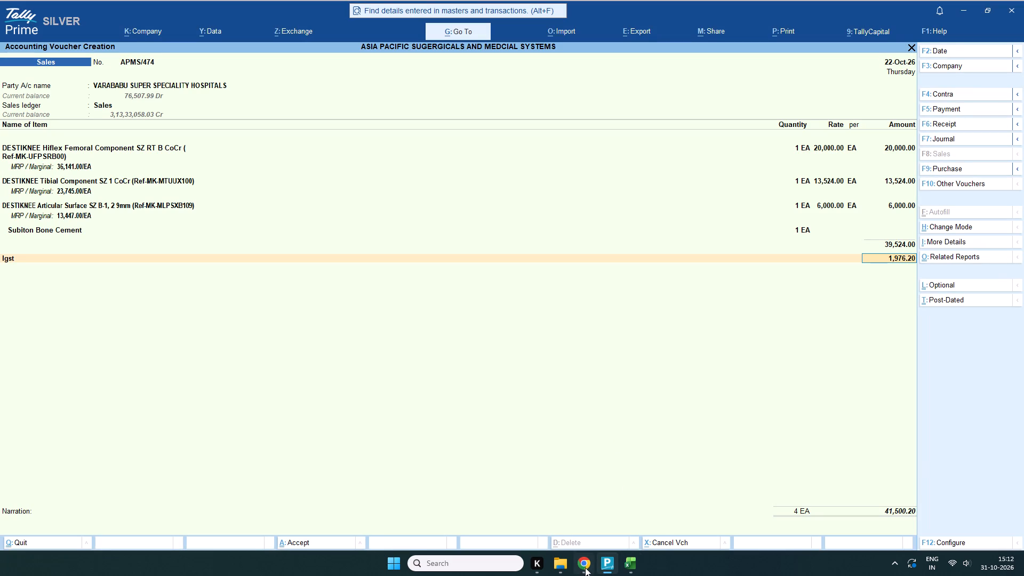
click(629, 517)
click(661, 515)
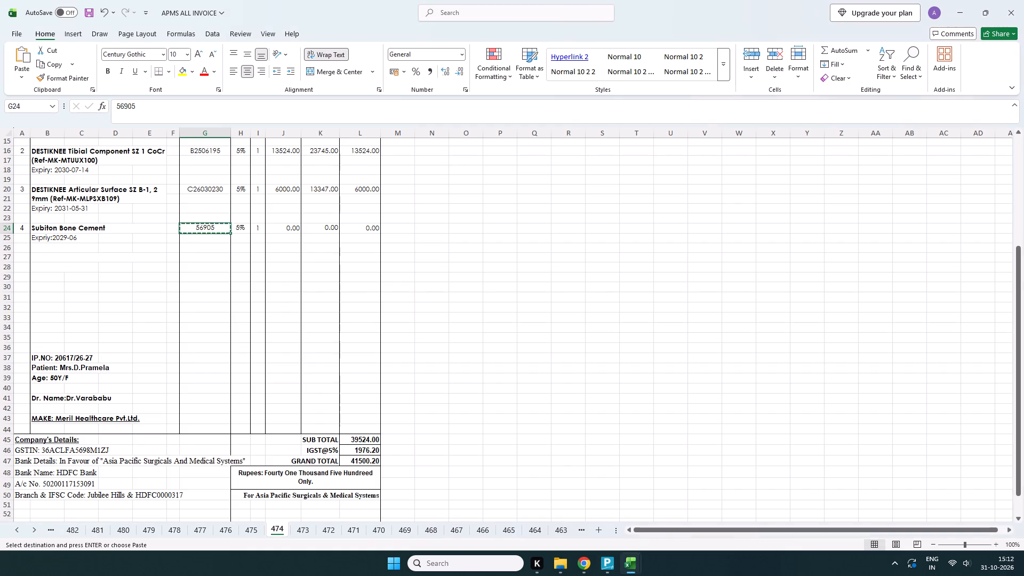
scroll(529, 459, up, 6)
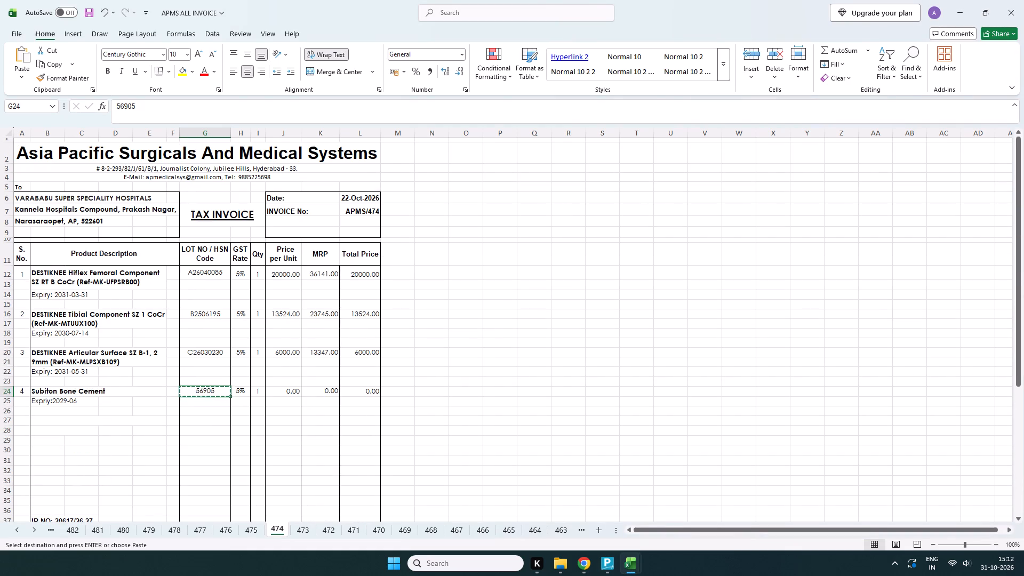
click(618, 503)
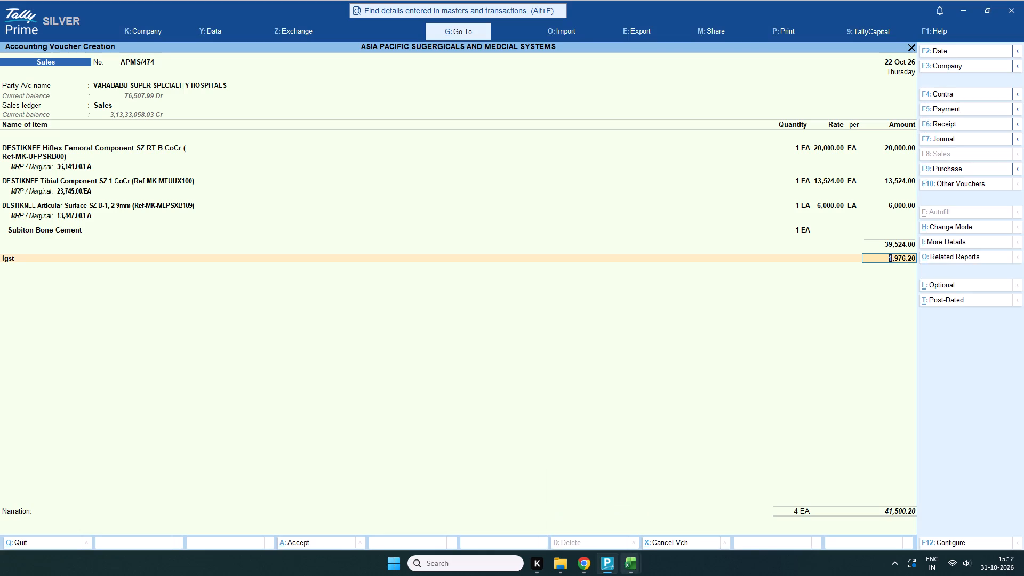
click(651, 509)
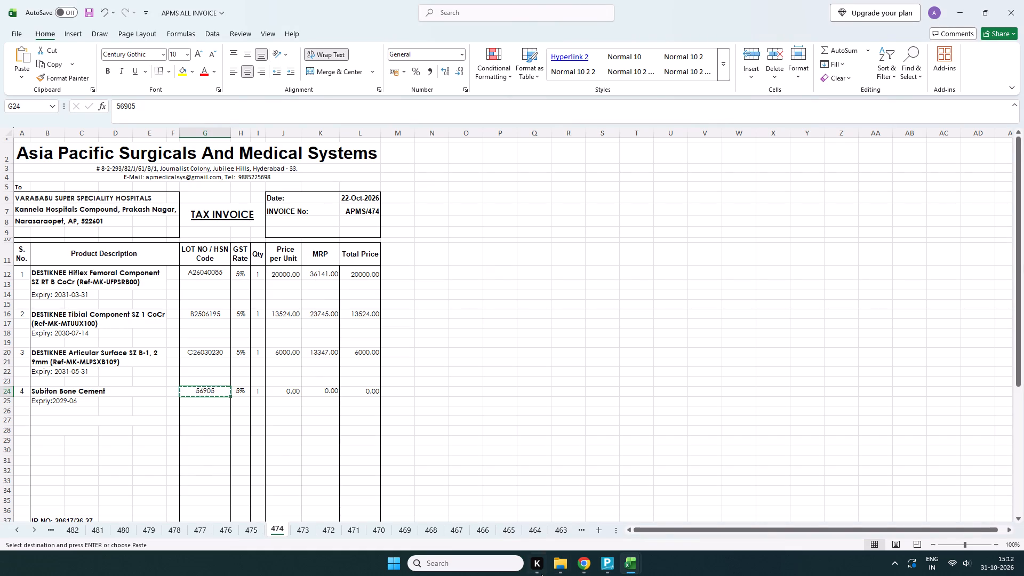
click(612, 502)
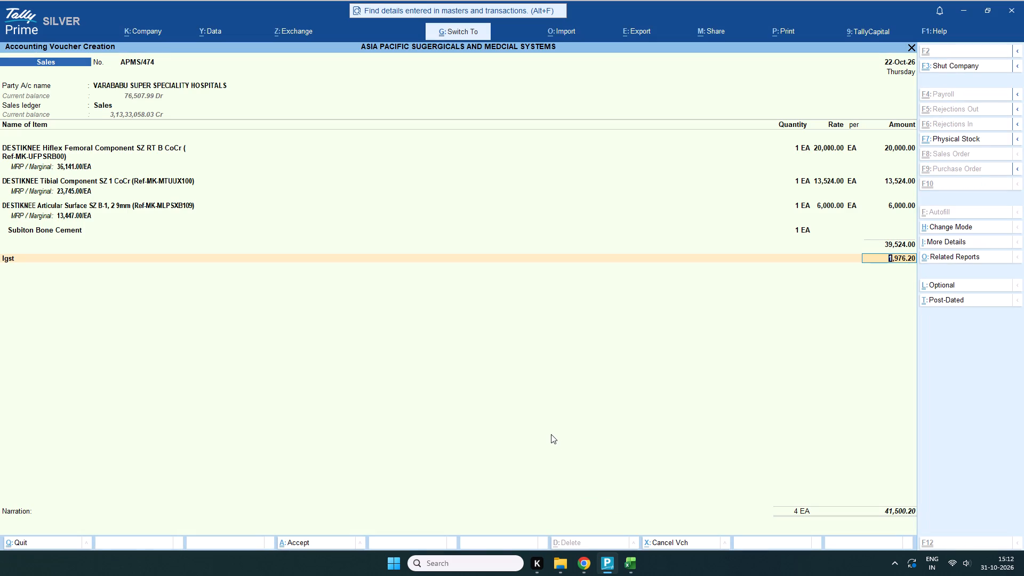
Accept and save sales voucher APMS/474.
key(ctrl+a)
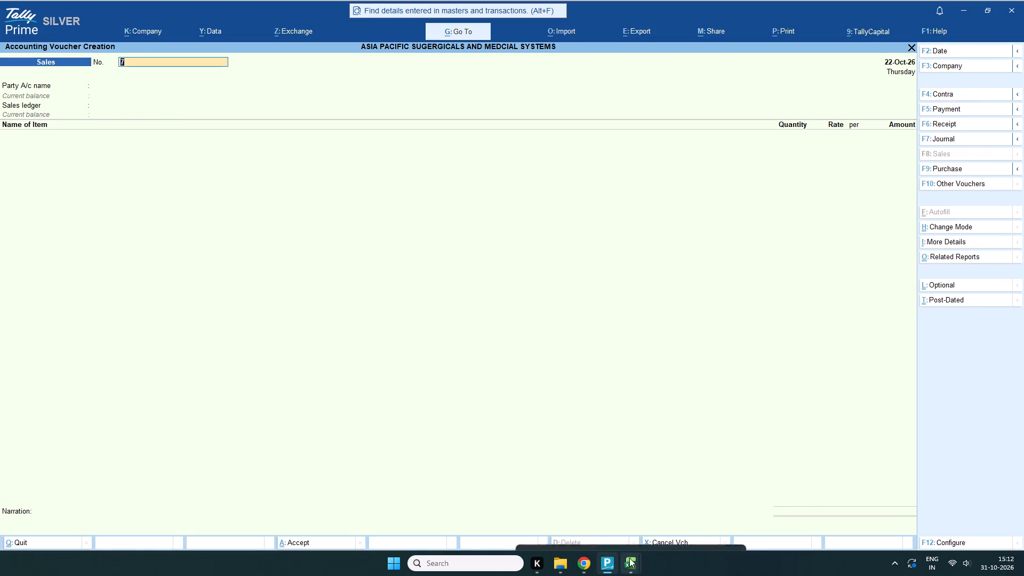
Compare Excel invoice sheets 474 and 475, and copy the invoice number APMS/475 from sheet 475.
click(654, 517)
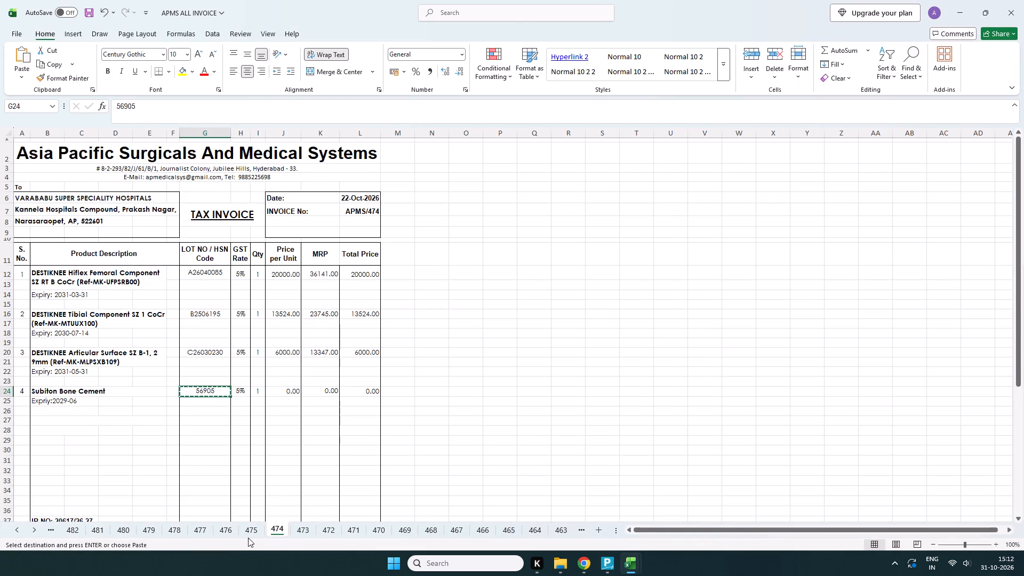
click(250, 530)
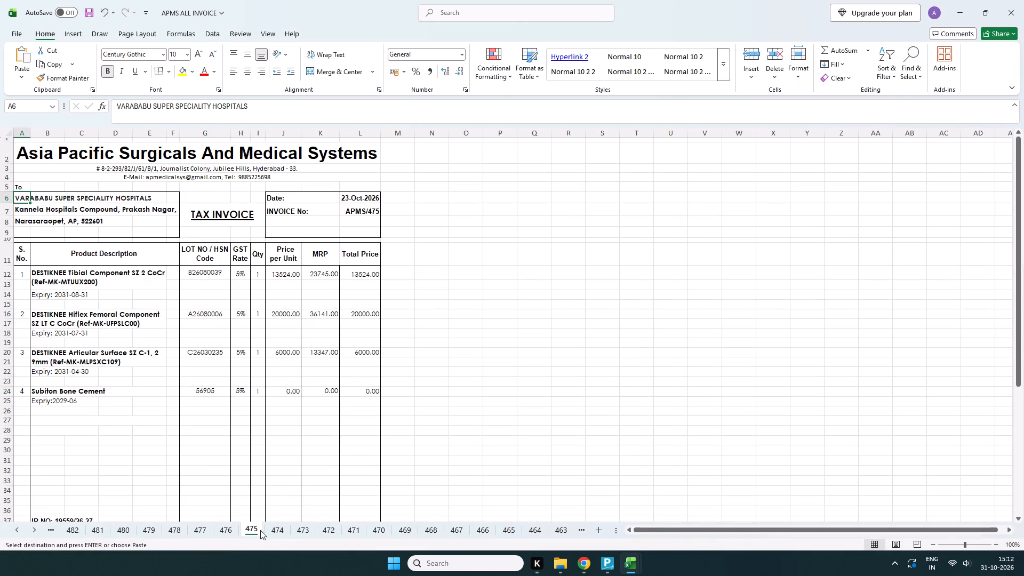
click(274, 526)
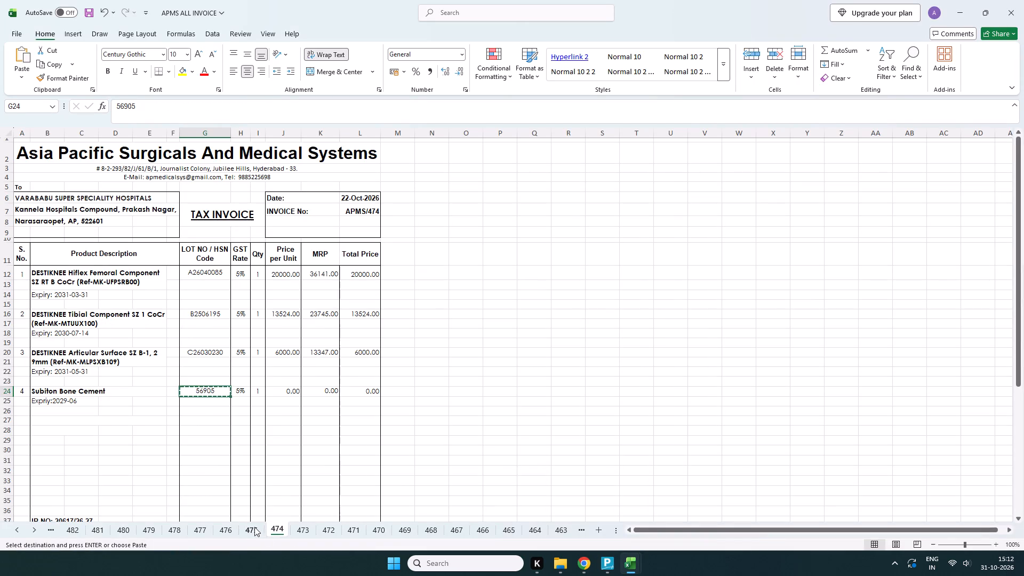
click(253, 526)
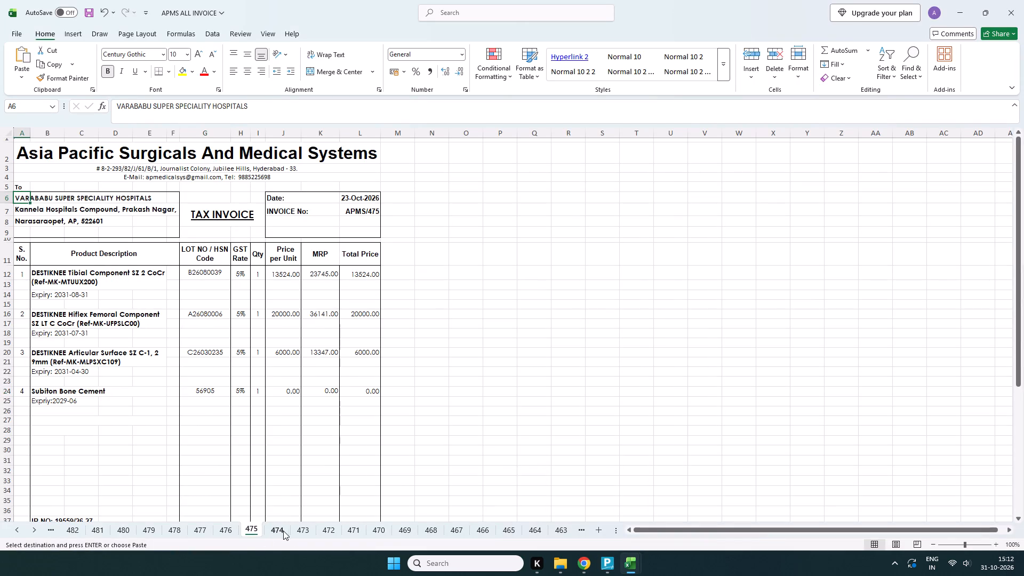
click(276, 530)
click(252, 530)
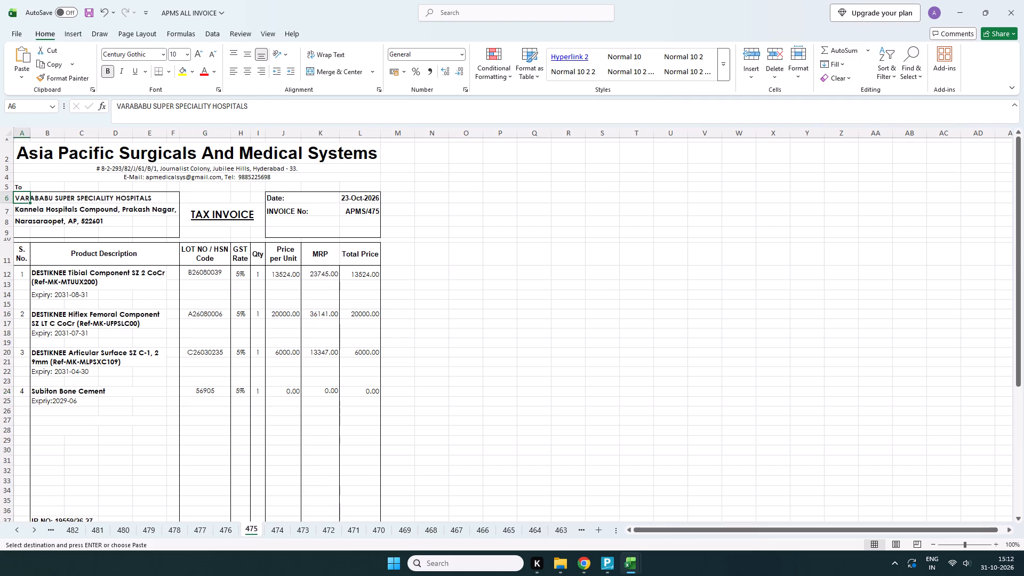
click(363, 215)
key(ctrl+c)
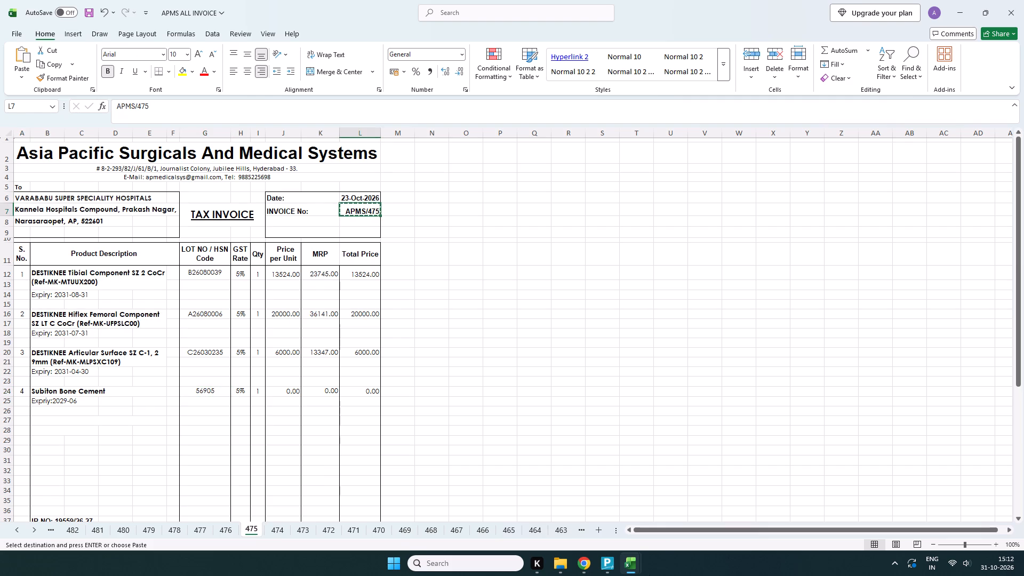
Date the new TallyPrime sales voucher 23-Oct-26 and enter the copied APMS/475 as its voucher number.
click(610, 495)
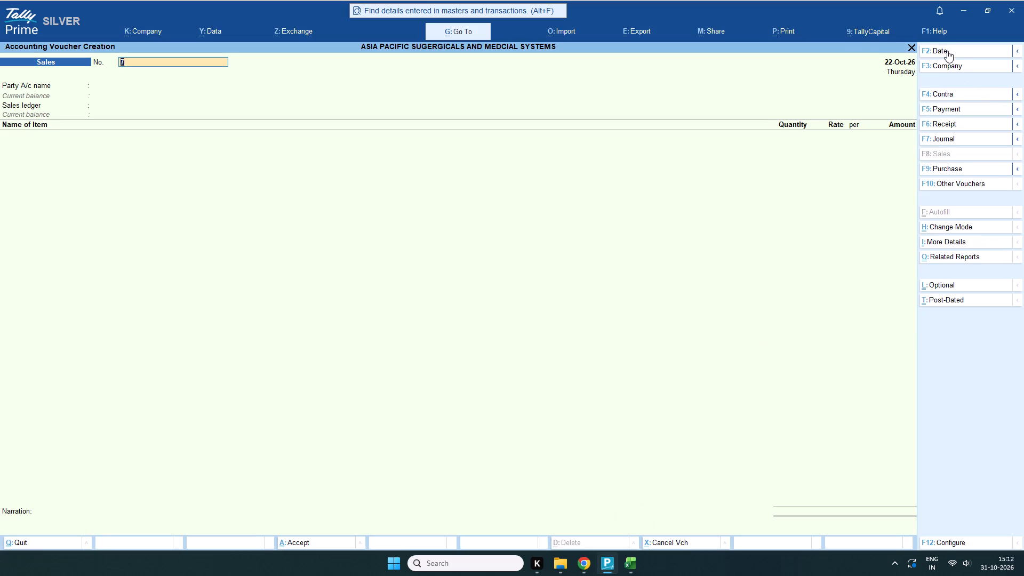
click(946, 47)
key(Return)
key(ctrl+v)
key(Return)
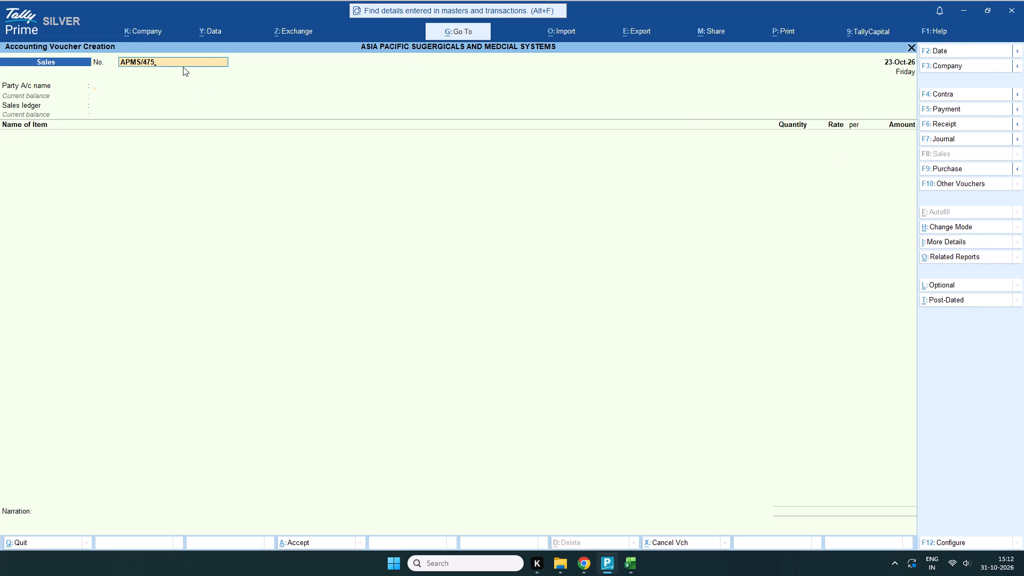
Set the voucher's party account to VARABABU SUPER SPECIALITY HOSPITALS, with Sales as the sales ledger.
text(VARA)
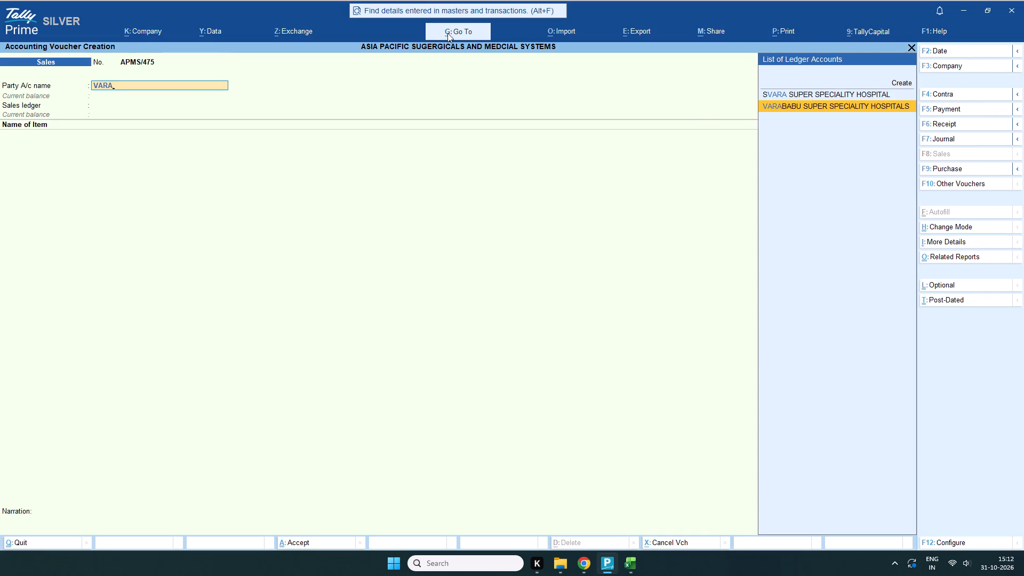
click(792, 103)
click(792, 104)
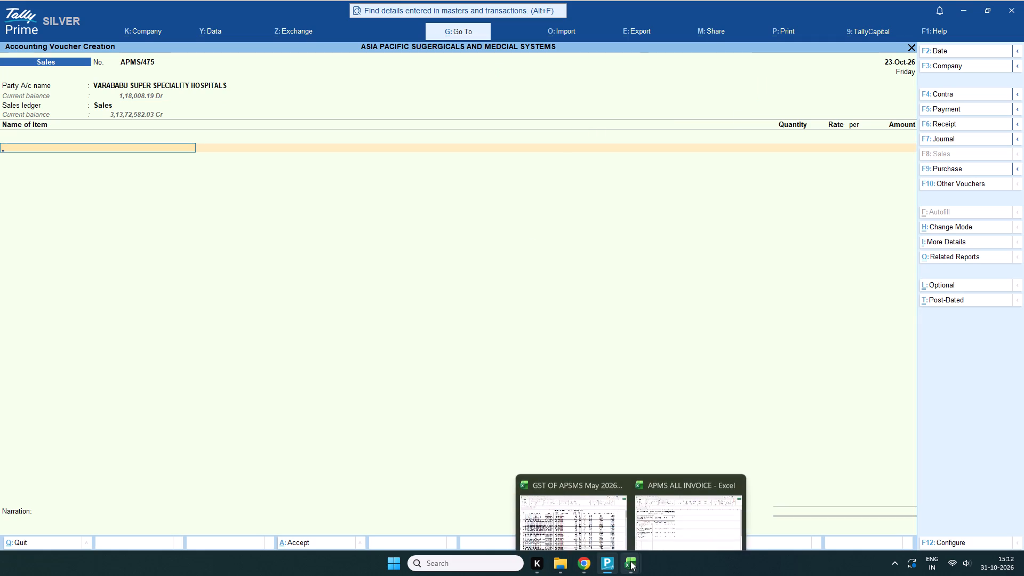
Copy reference Ref-MK-MTUUX200 from Excel invoice sheet 475 and use it to select the DESTIKNEE Tibial Component SZ 2 as the TallyPrime voucher's first item.
click(667, 511)
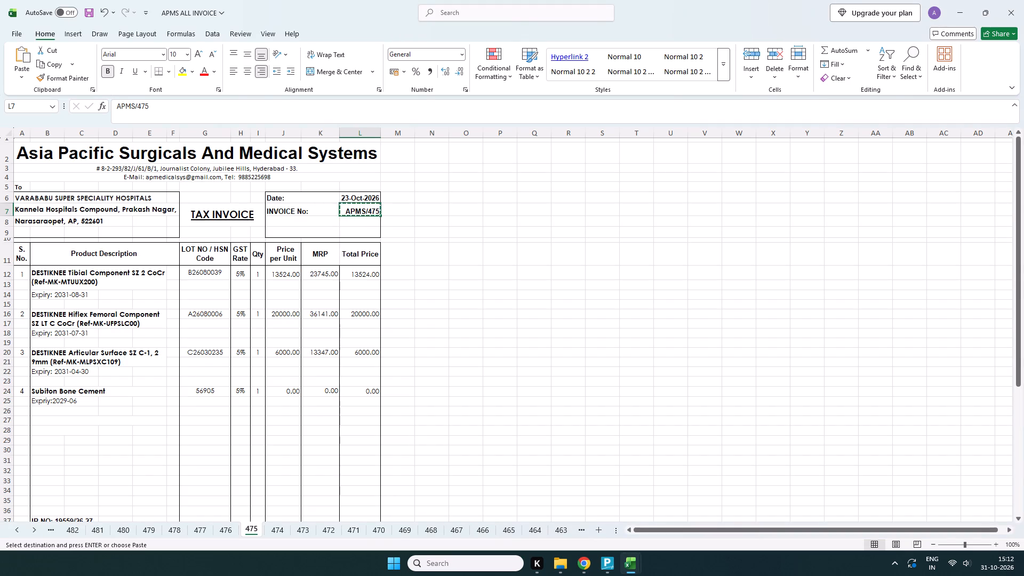
click(129, 274)
drag(247, 105, 282, 106)
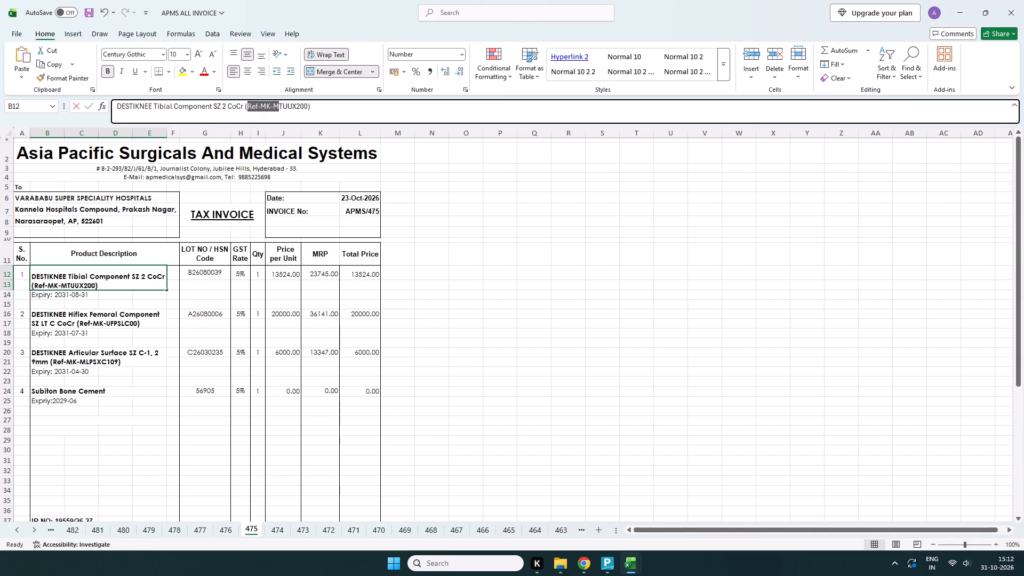
drag(282, 106, 307, 108)
key(ctrl+c)
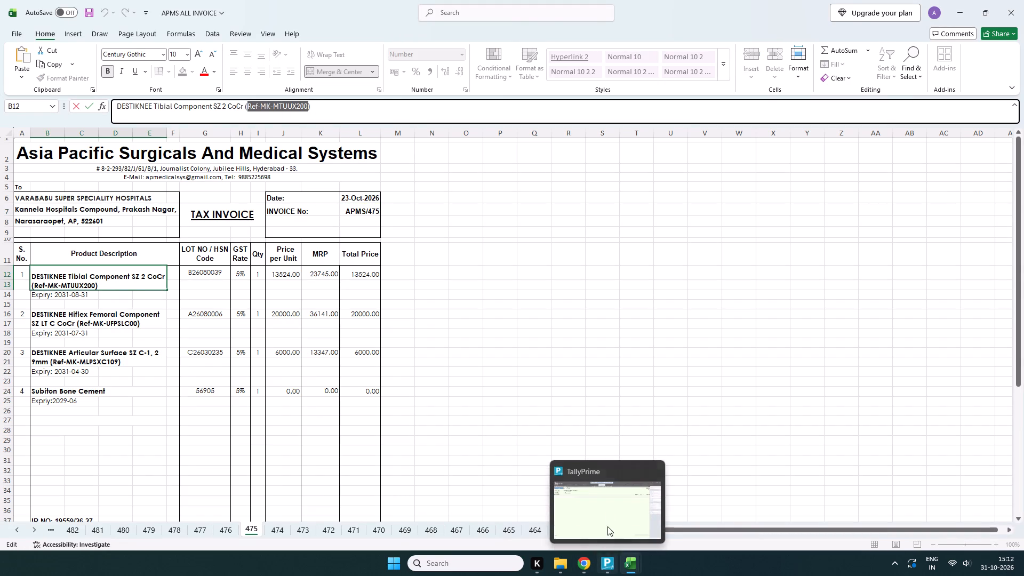
click(609, 513)
key(ctrl+v)
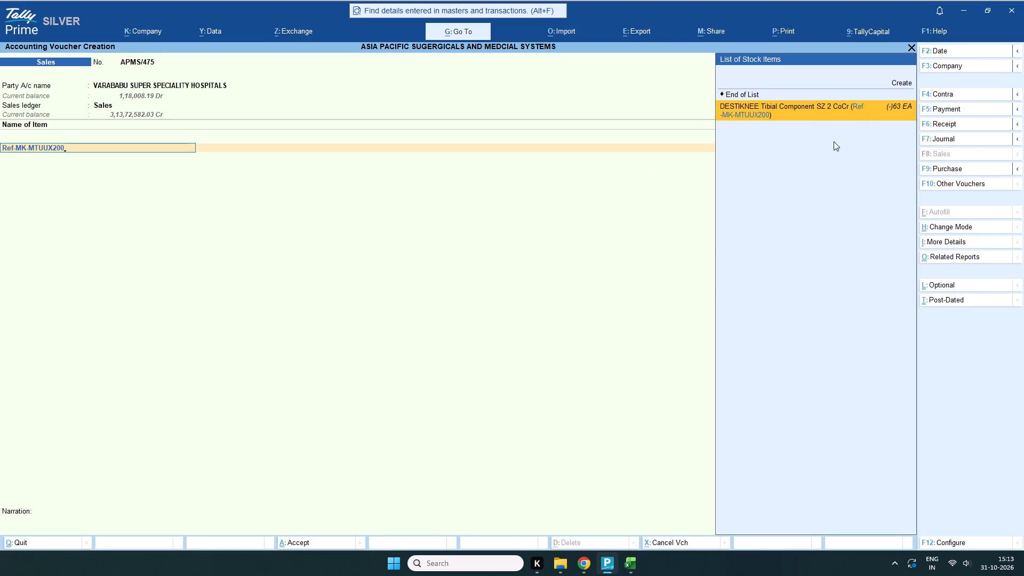
click(805, 111)
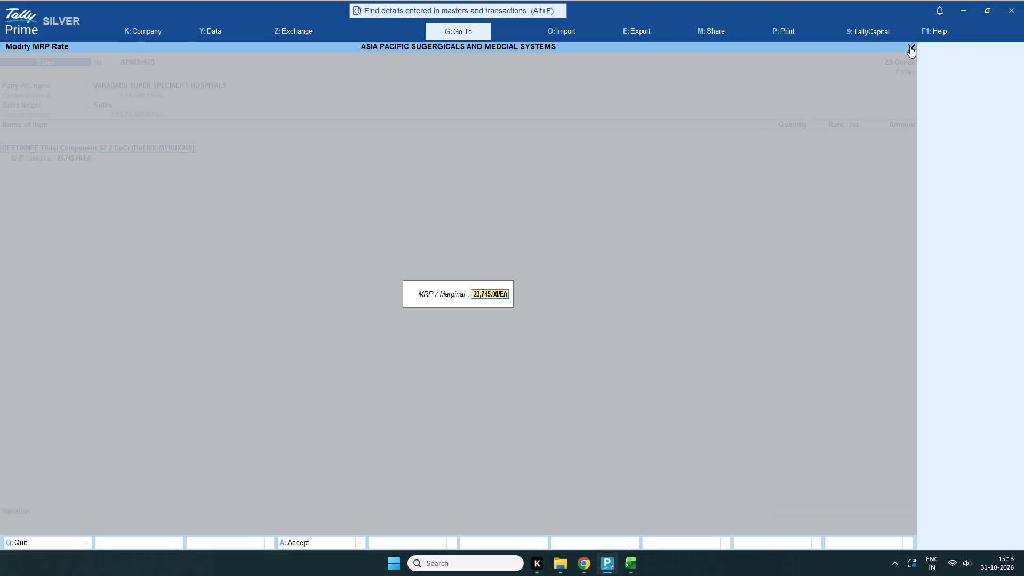
Alter the tibial component's stock item, setting its HSN/SAC to B26080039 copied from its lot number in the Excel invoice, and save it.
click(910, 46)
key(ctrl+Return)
key(Return)
key(Return)
key(Return)
key(Return)
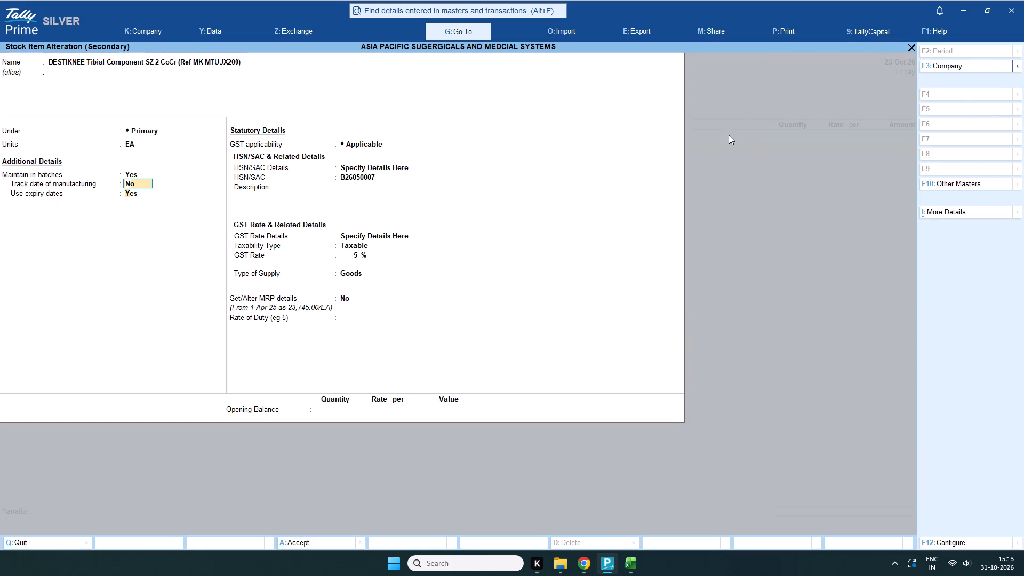
key(Return)
key(Return)
key(Return)
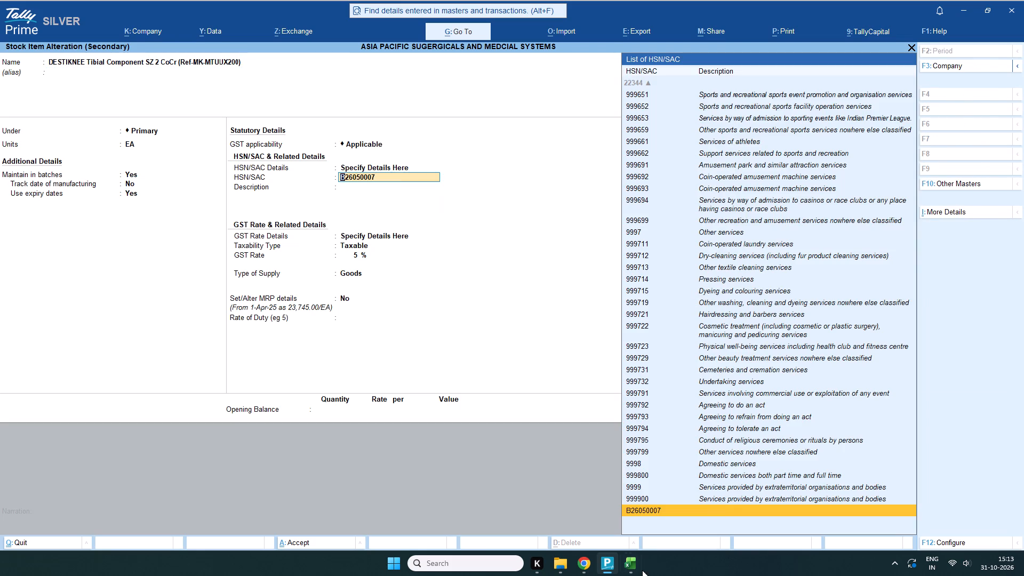
click(648, 525)
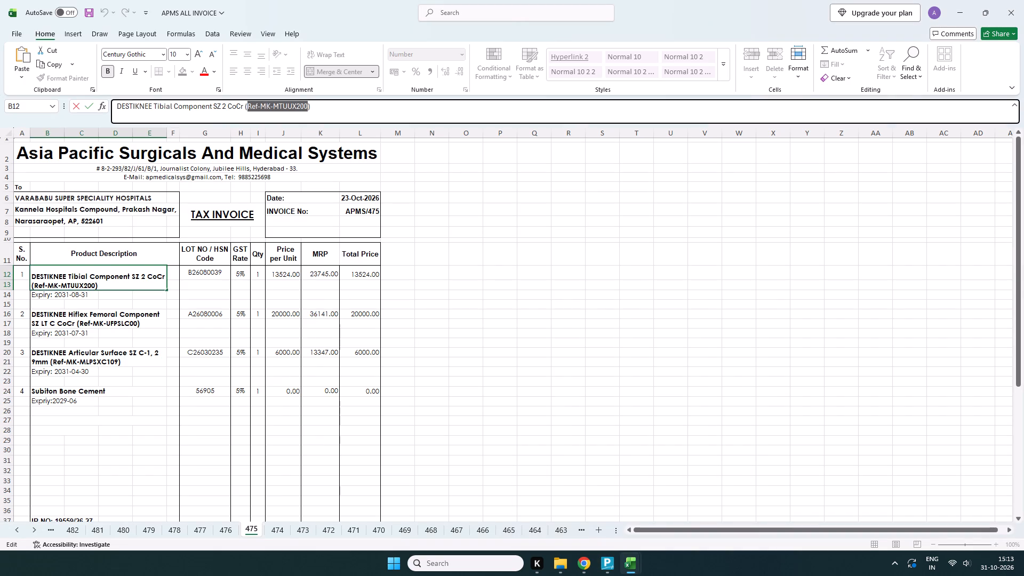
click(215, 276)
key(ctrl+c)
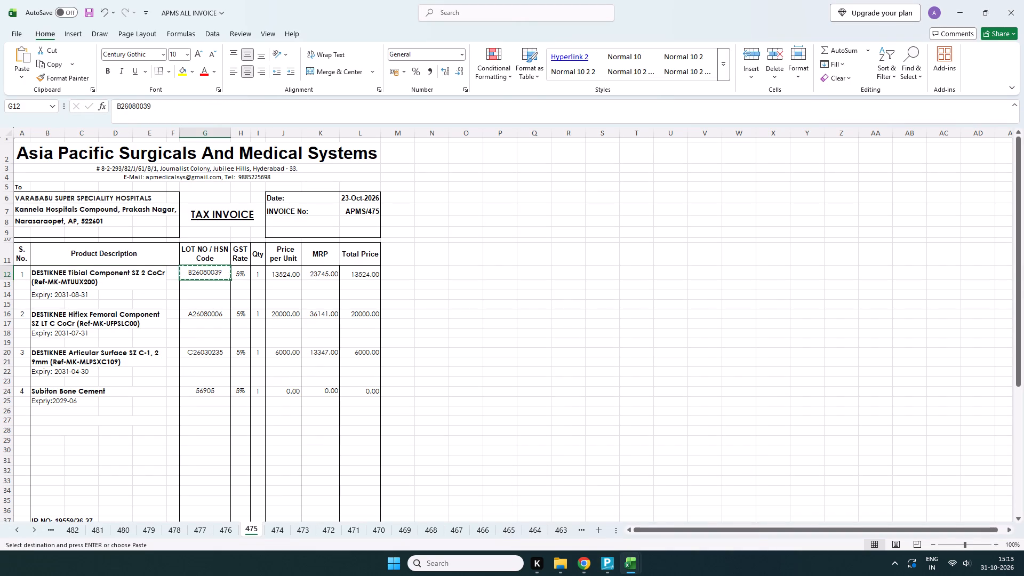
click(612, 525)
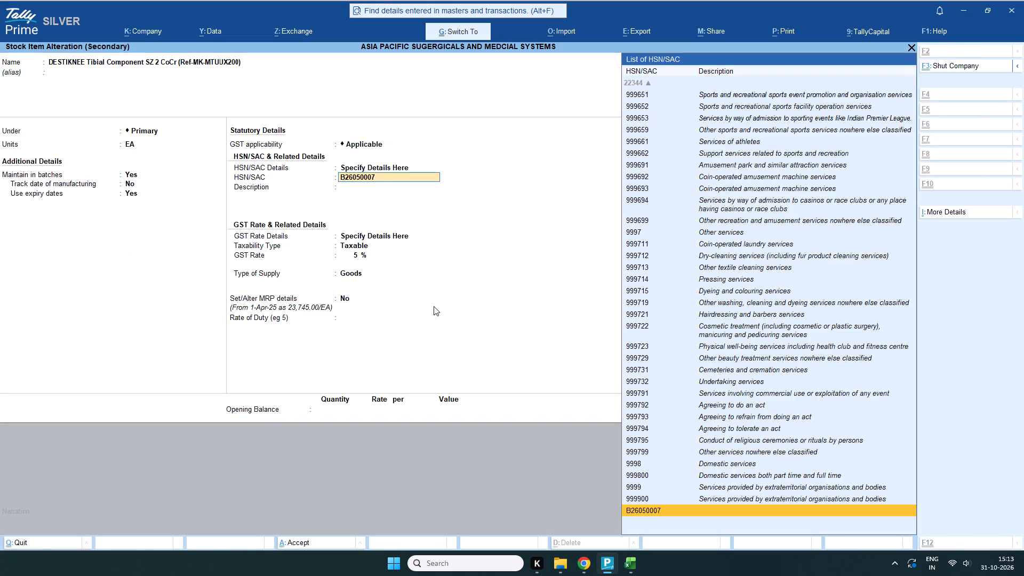
key(ctrl+v)
key(Return)
key(Return)
key(Return)
key(Return)
key(Return)
key(Return)
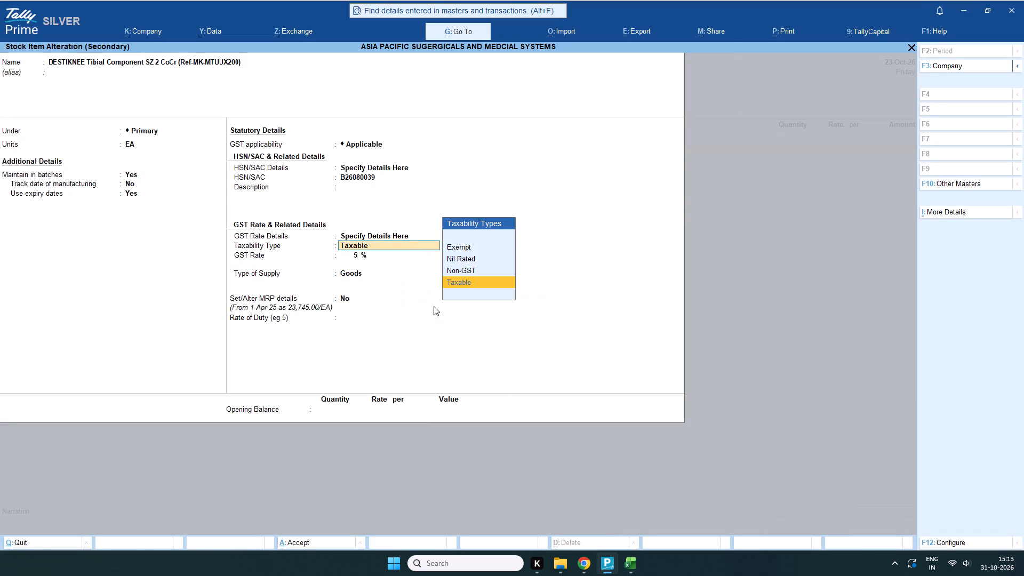
key(Return)
key(Return)
key(Return)
key(Return)
key(Return)
key(Return)
key(Return)
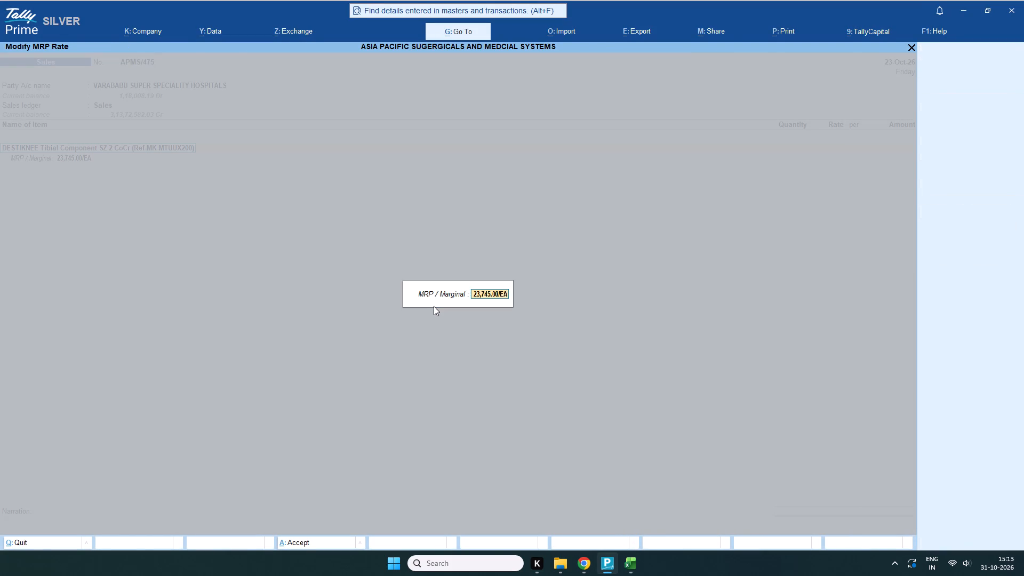
Keep the item's MRP and allocate it with tracking number Not Applicable, new batch B26080039 and quantity 1.
key(Return)
scroll(484, 154, up, 1)
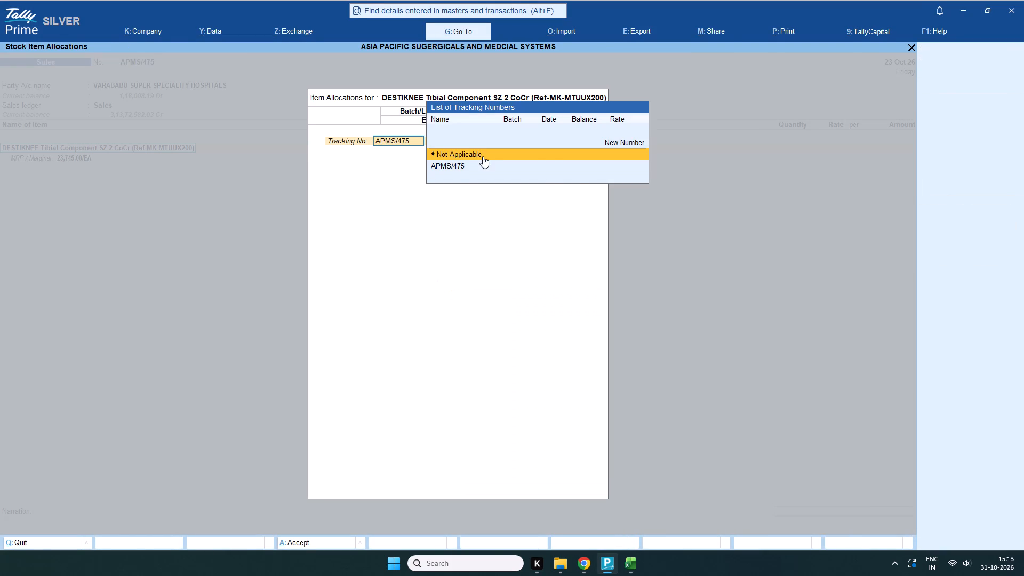
click(483, 156)
key(ctrl+v)
key(Return)
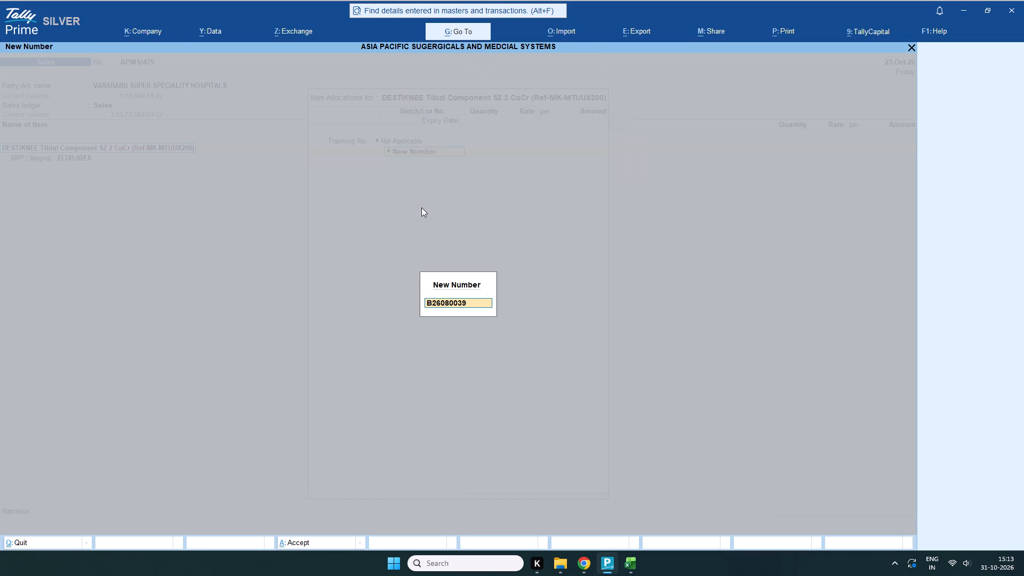
key(Return)
key(1)
key(Return)
key(Return)
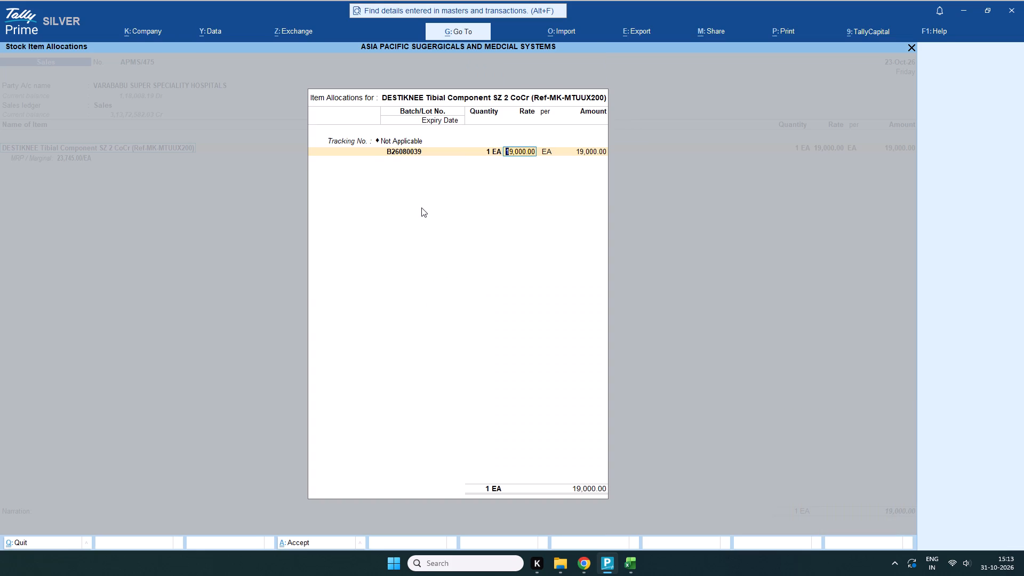
Check the tibial component's unit price in the Excel invoice and set its allocation rate to 13524.
click(643, 519)
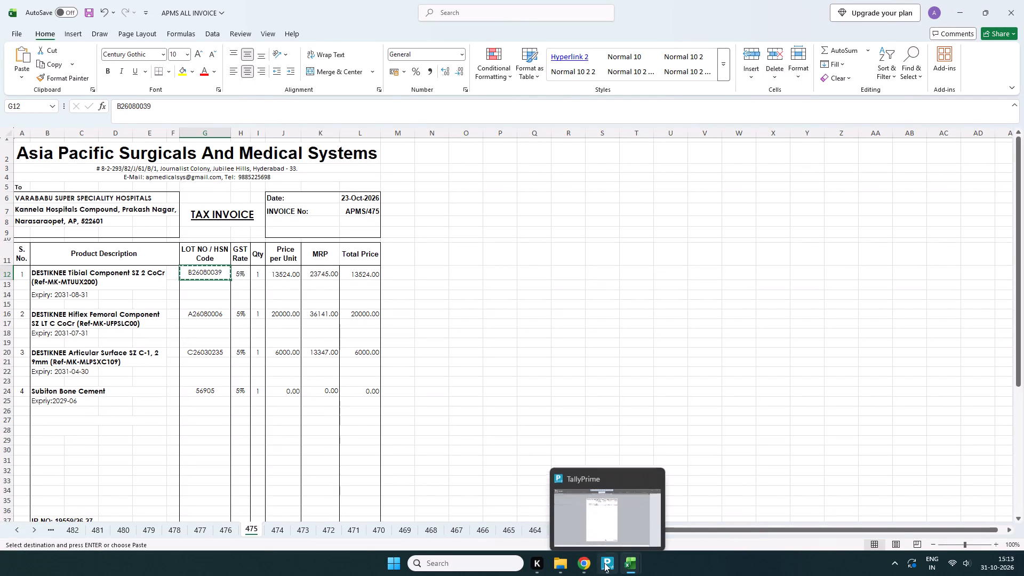
click(620, 501)
text(13524)
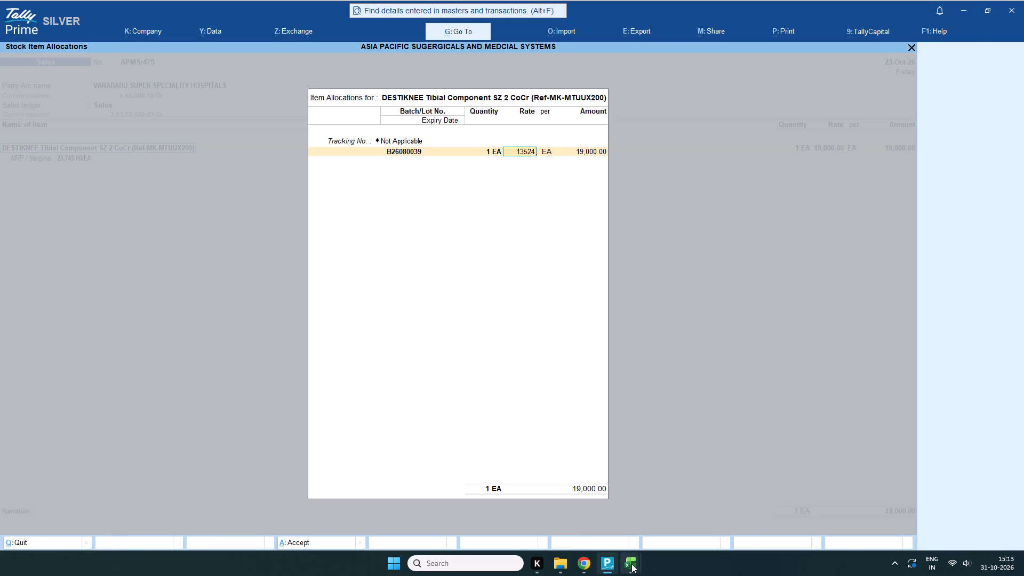
click(644, 516)
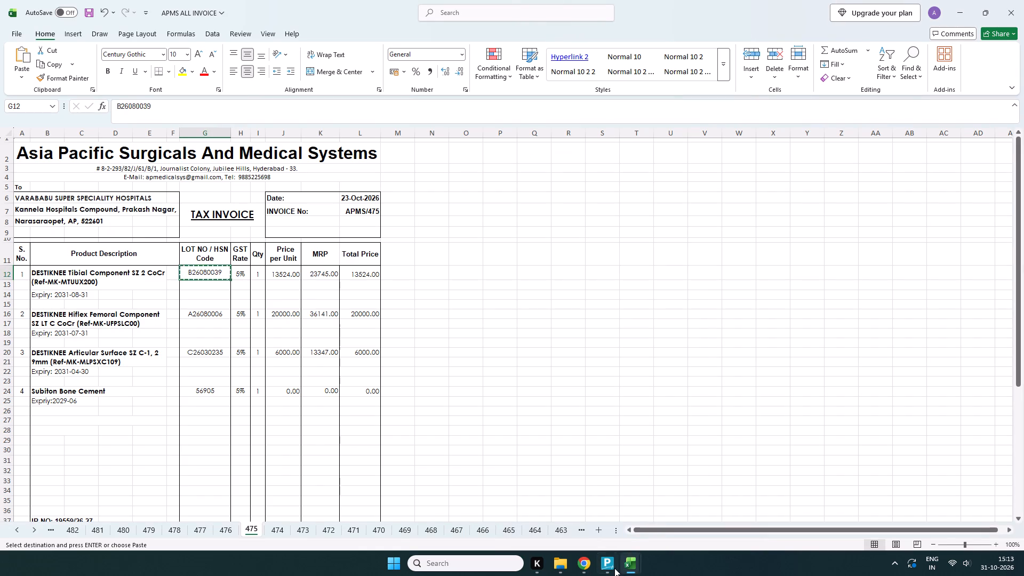
click(621, 506)
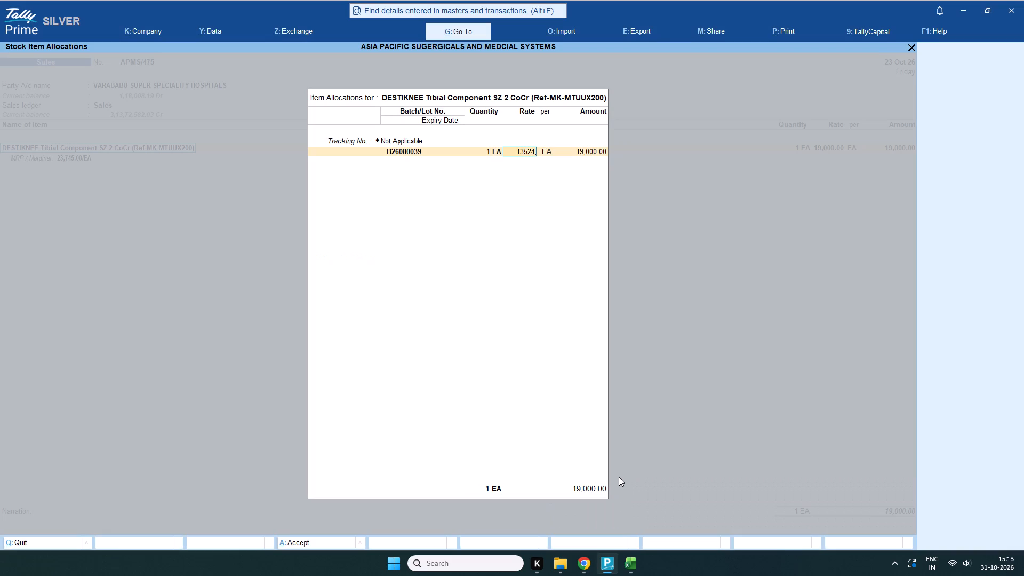
key(Return)
key(Return)
key(Return)
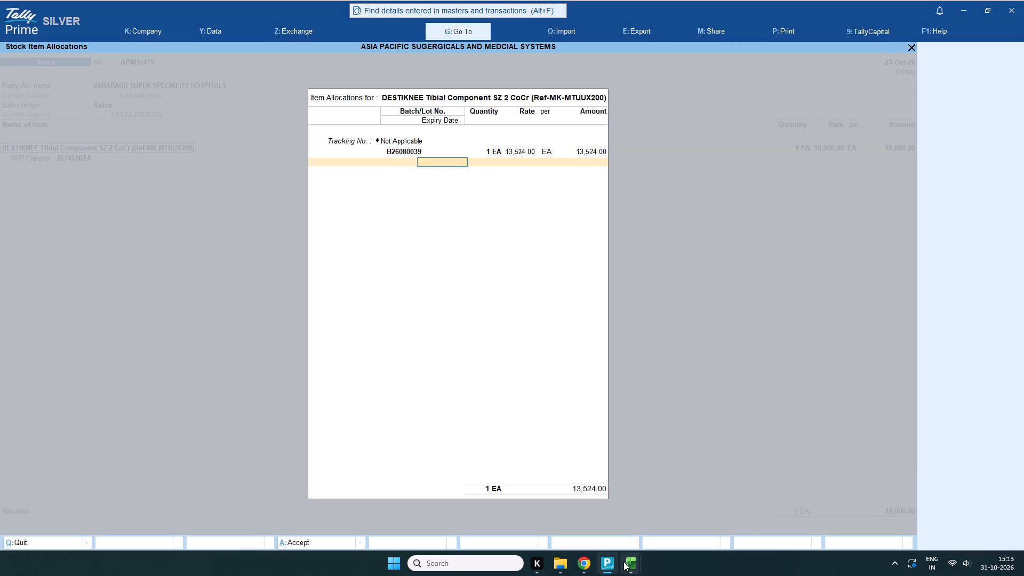
Check the tibial component's expiry in the Excel invoice, enter 31-08-2031 as the batch expiry date and complete the item allocation.
click(655, 515)
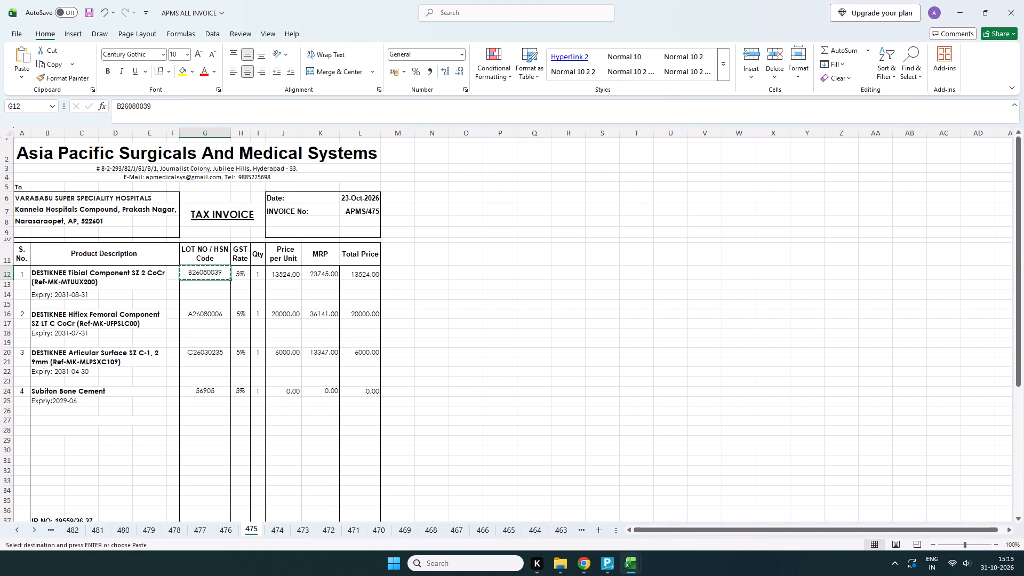
click(621, 506)
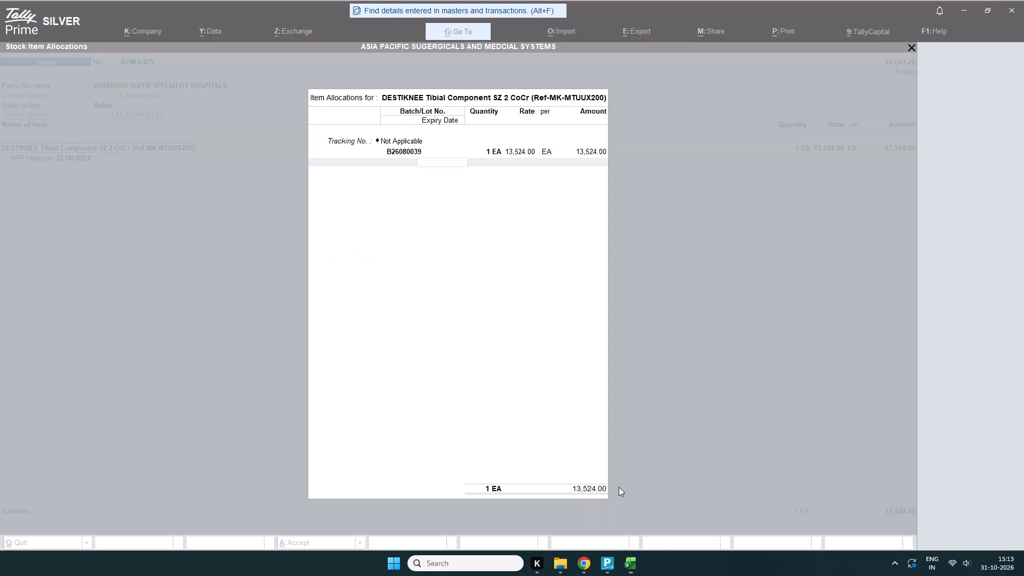
text(31-08-2031)
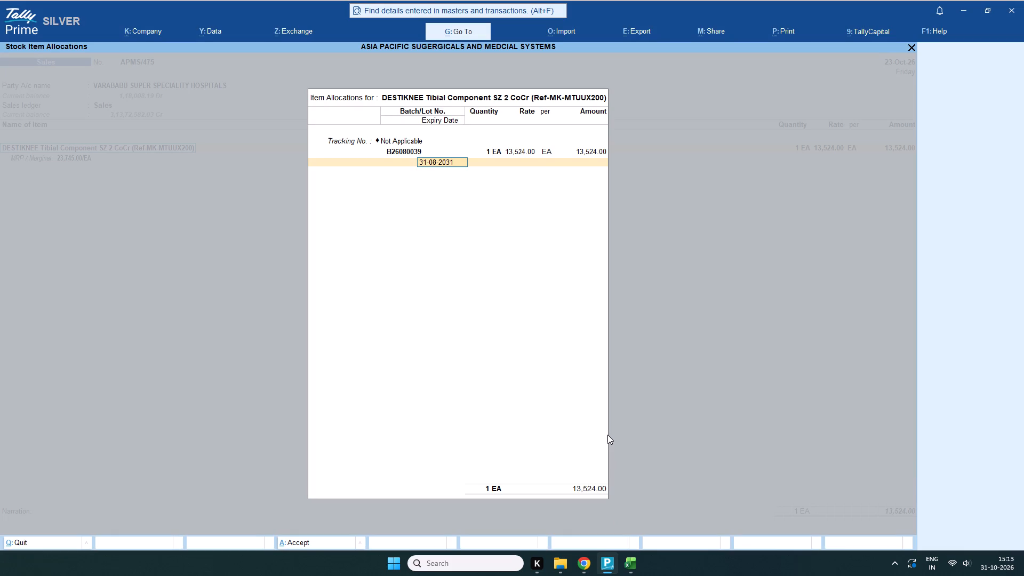
key(Return)
key(Return)
key(Return)
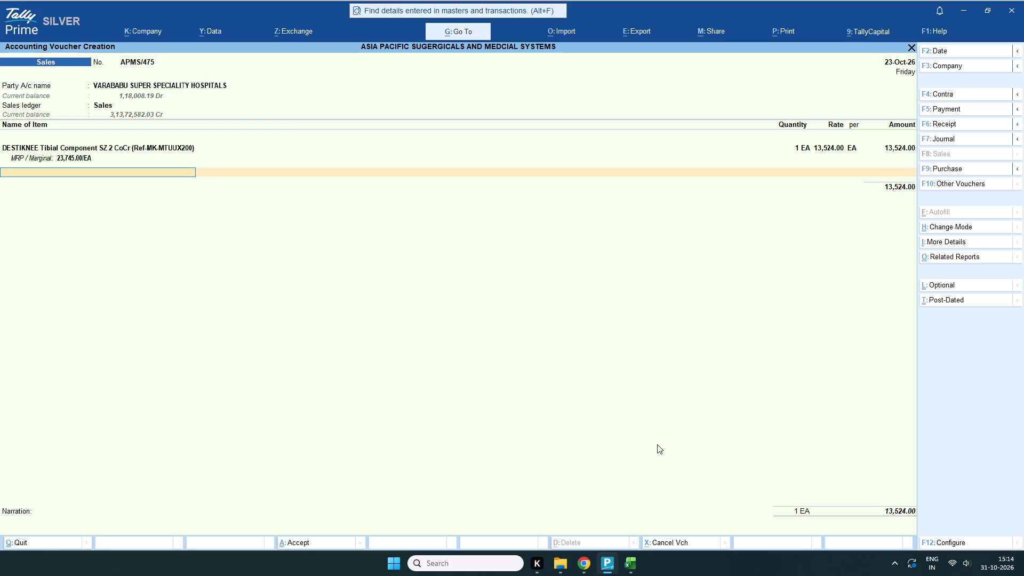
Copy reference Ref-MK-UFPSLC00 from Excel invoice sheet 475 and use it to select the DESTIKNEE Hiflex Femoral Component SZ LT C as the second item.
click(666, 502)
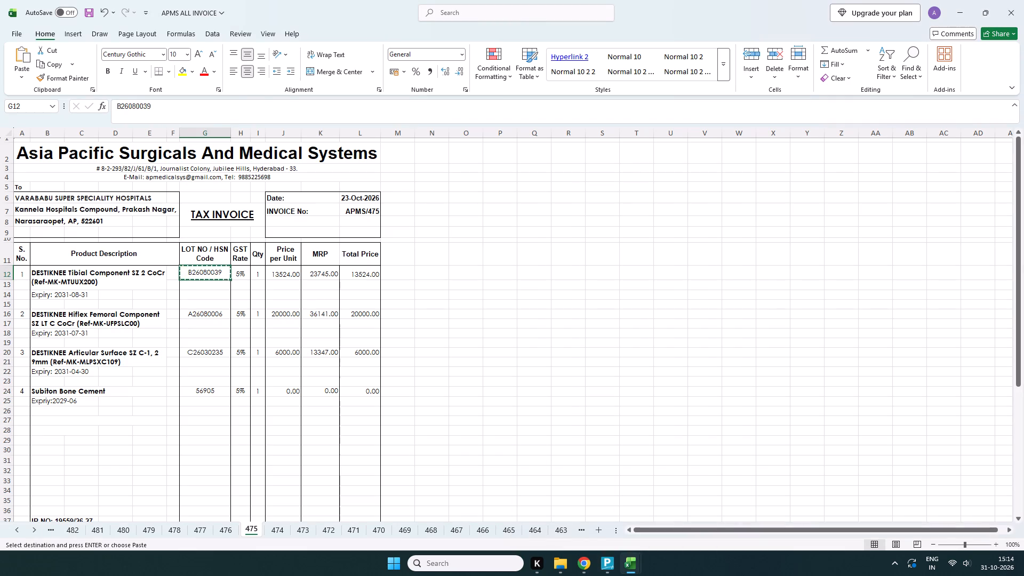
click(154, 324)
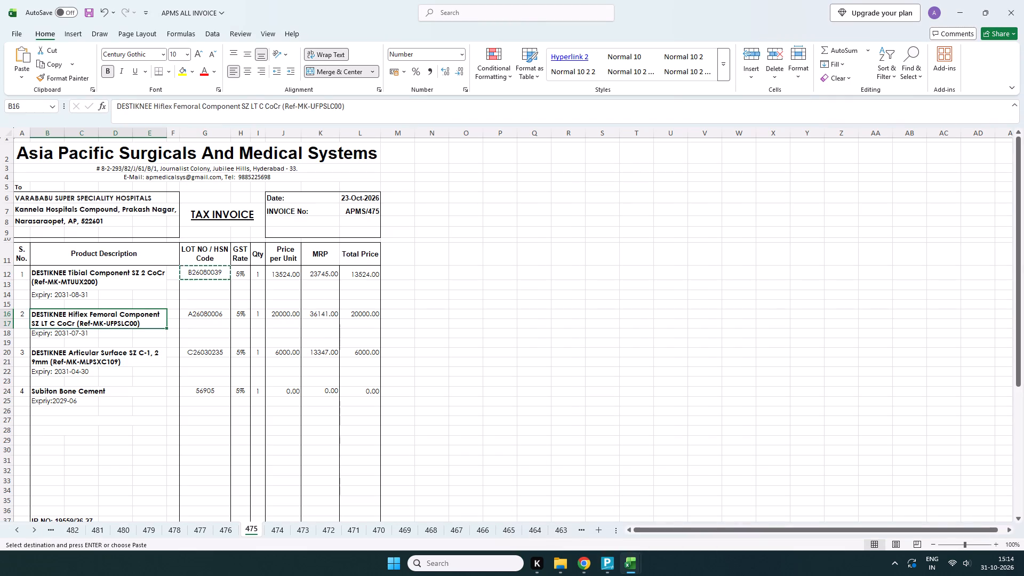
drag(284, 105, 345, 113)
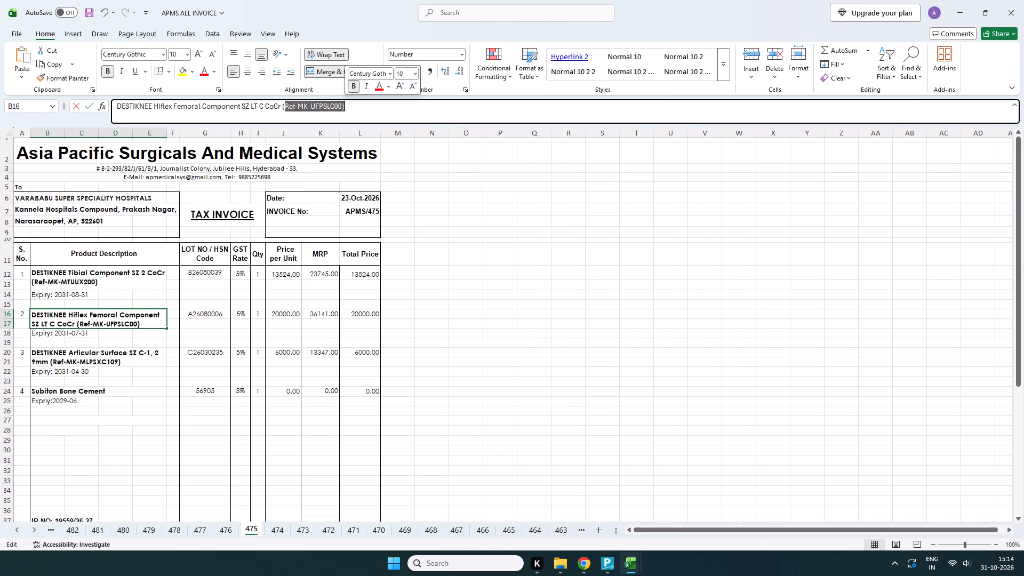
key(ctrl+c)
click(604, 505)
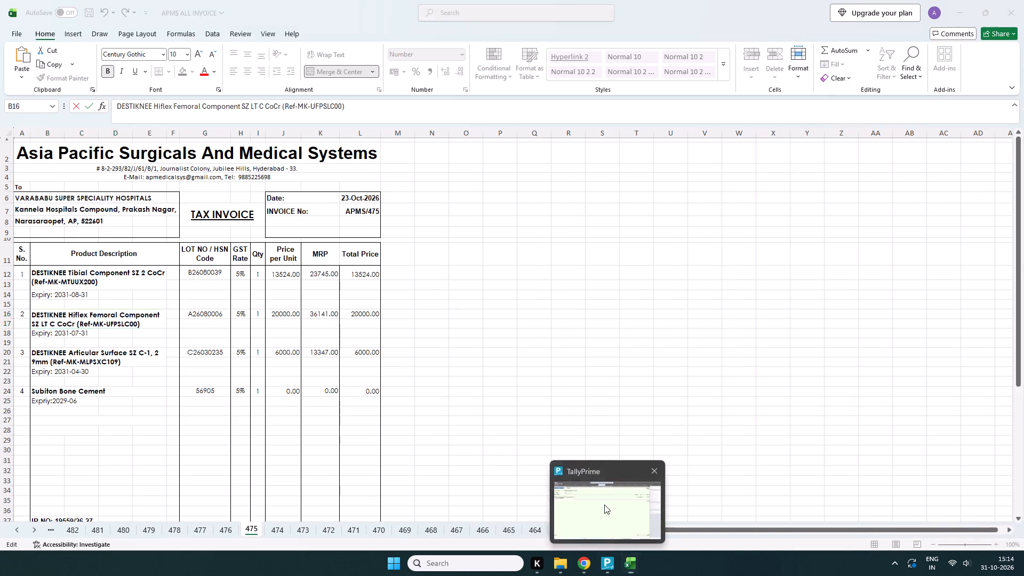
key(ctrl+v)
drag(763, 104, 766, 109)
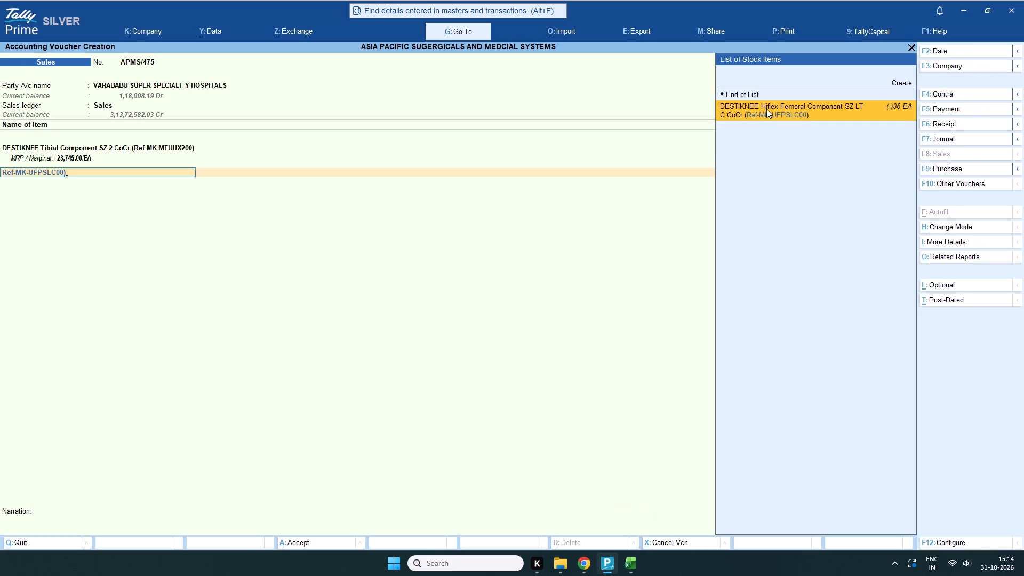
Leave the MRP prompt and open the DESTIKNEE Hiflex Femoral Component SZ LT C stock item for alteration, advancing to its GST details.
click(914, 44)
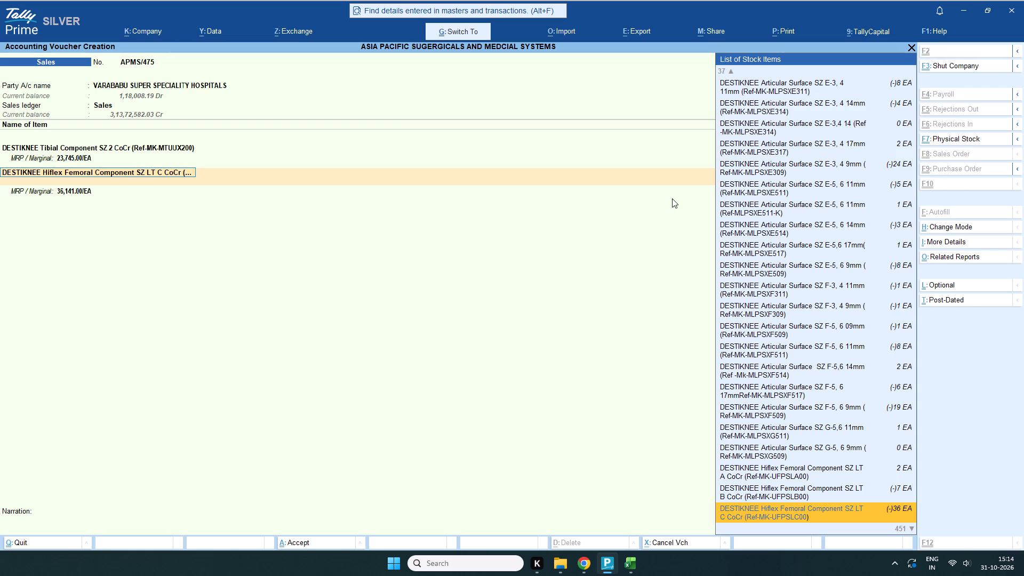
key(ctrl+Return)
key(Return)
key(Return)
key(Return)
key(Return)
key(Return)
key(Return)
key(Return)
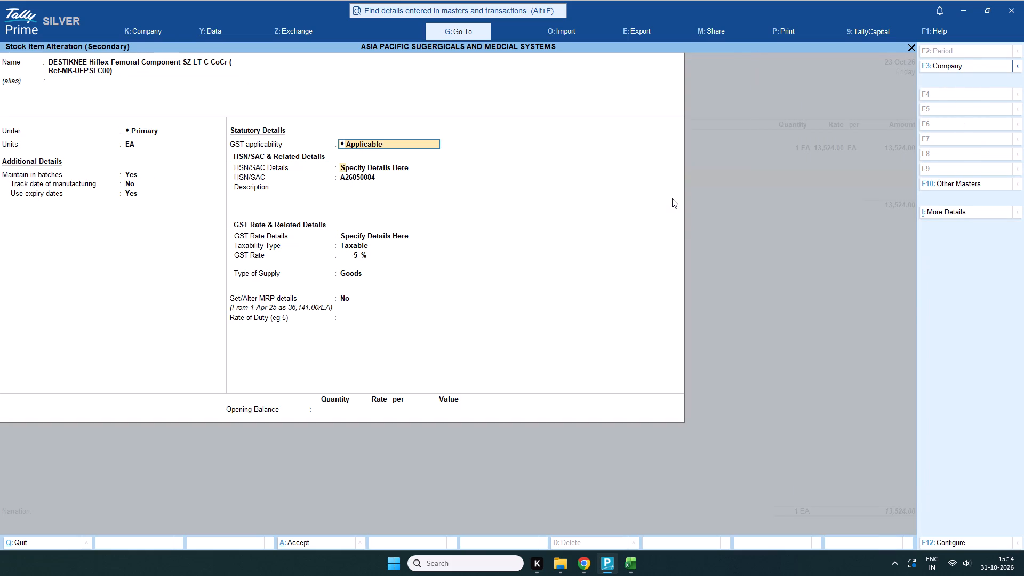
Copy the femoral component's lot number A26080006 from Excel invoice sheet 475, set it as the item's HSN/SAC and save the item.
click(649, 490)
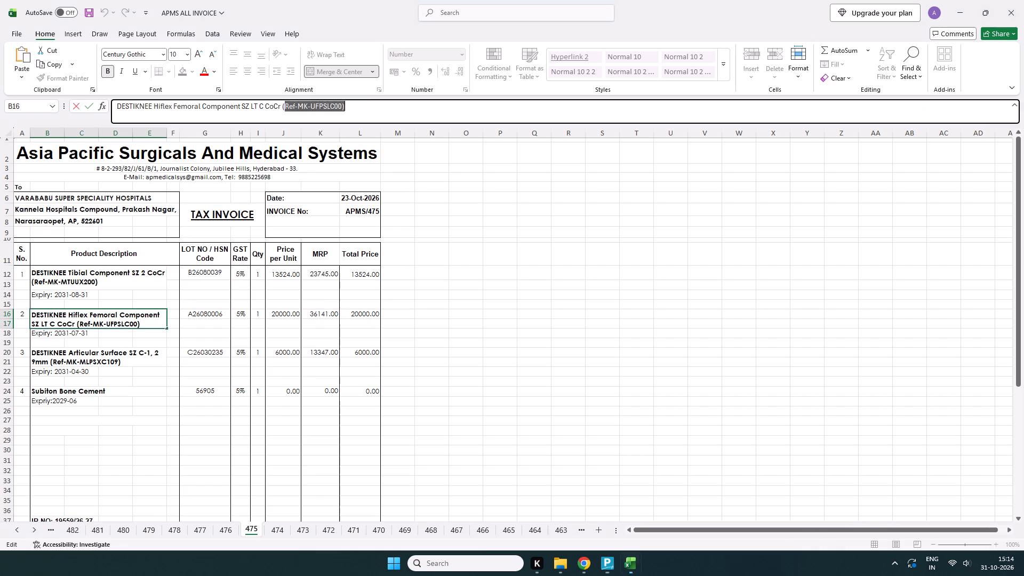
click(210, 311)
key(ctrl+c)
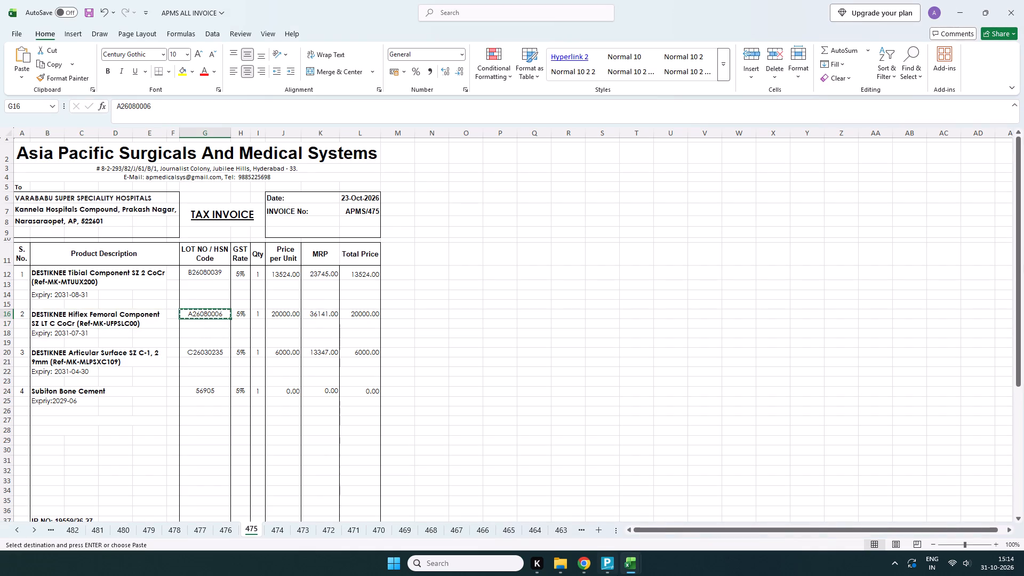
click(613, 503)
key(ctrl+v)
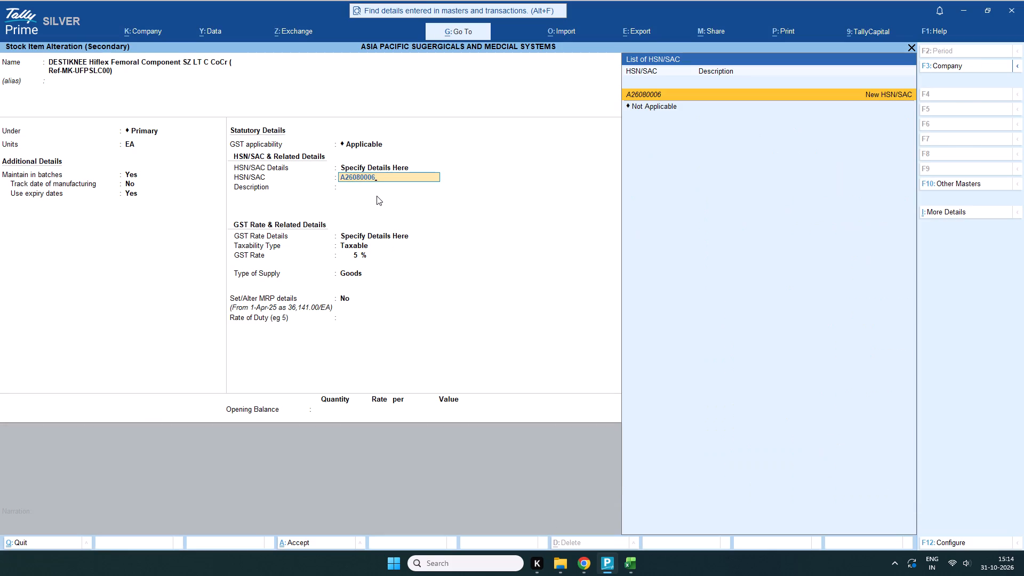
key(Return)
key(Return)
key(Return)
key(Return)
key(Return)
key(Return)
key(Return)
key(Return)
key(Return)
key(Return)
key(Return)
key(Return)
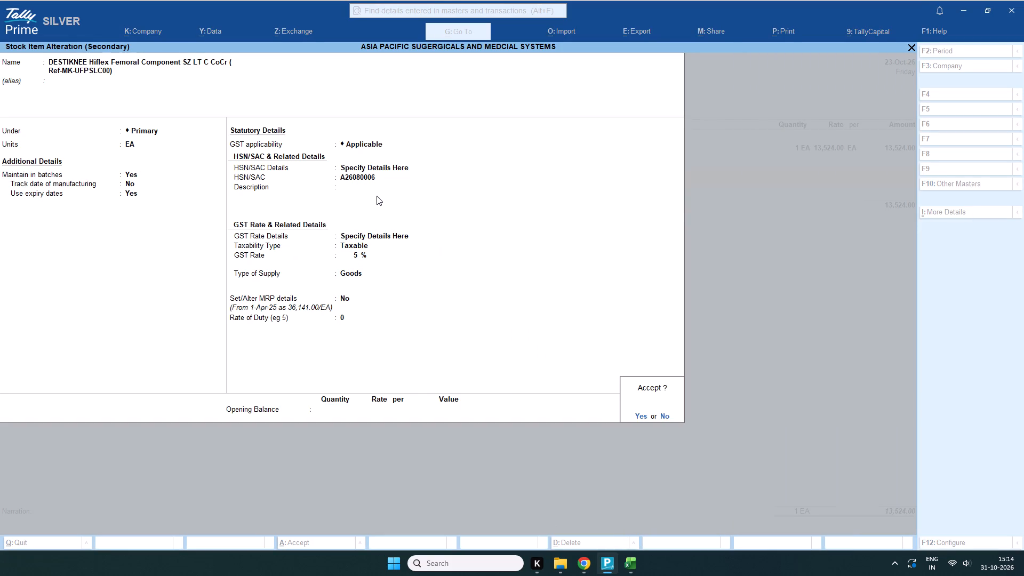
key(Return)
Keep the femoral component's MRP and allocate it with tracking number Not Applicable, new batch A26080006, quantity 1 and rate 20000.
key(Return)
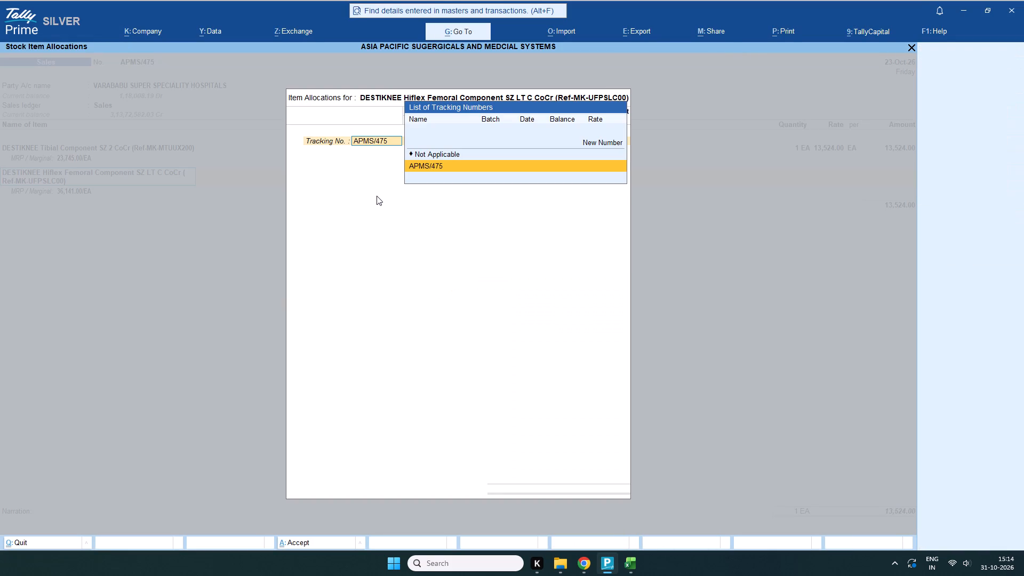
scroll(437, 157, up, 1)
click(437, 156)
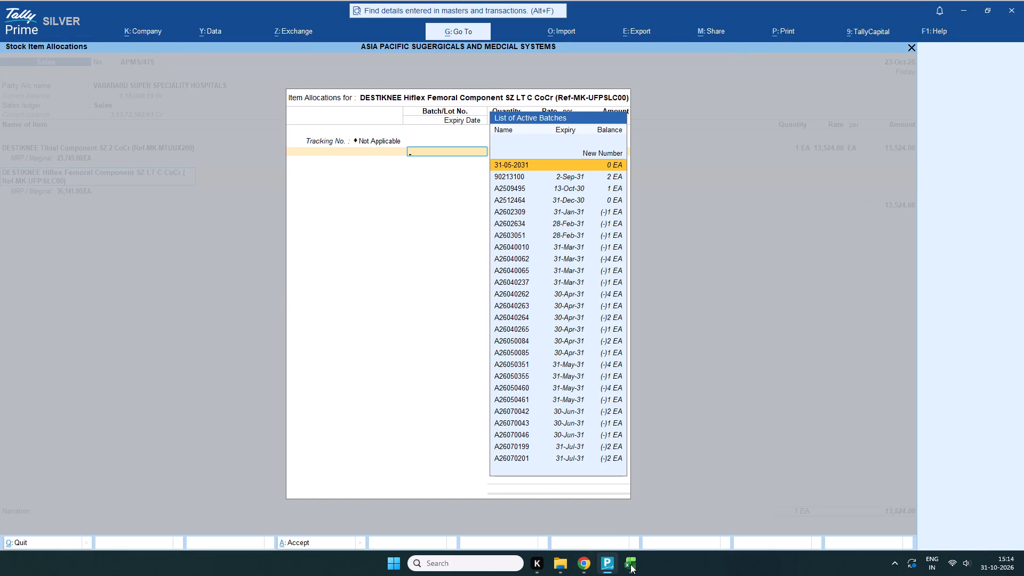
click(657, 510)
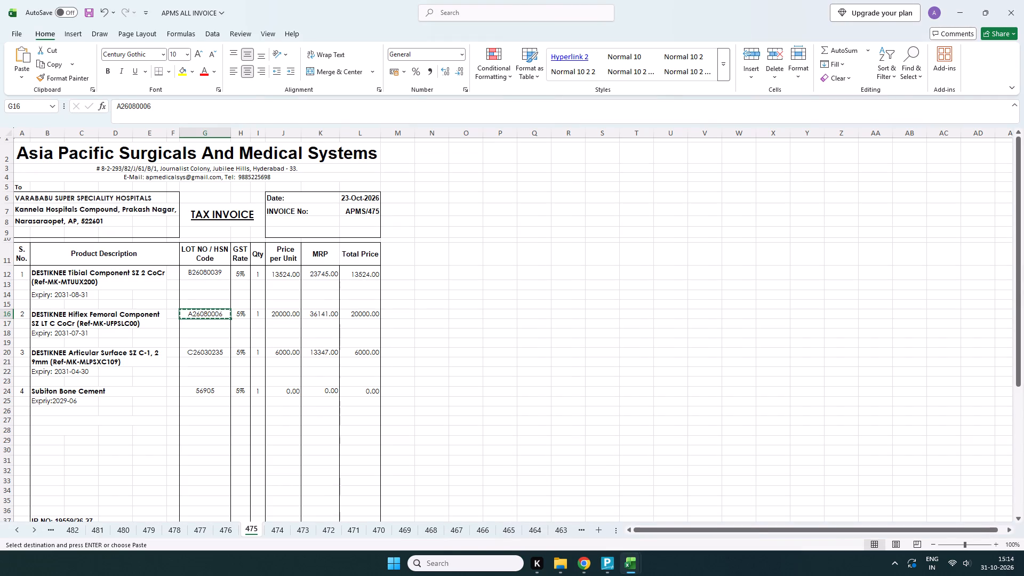
click(615, 521)
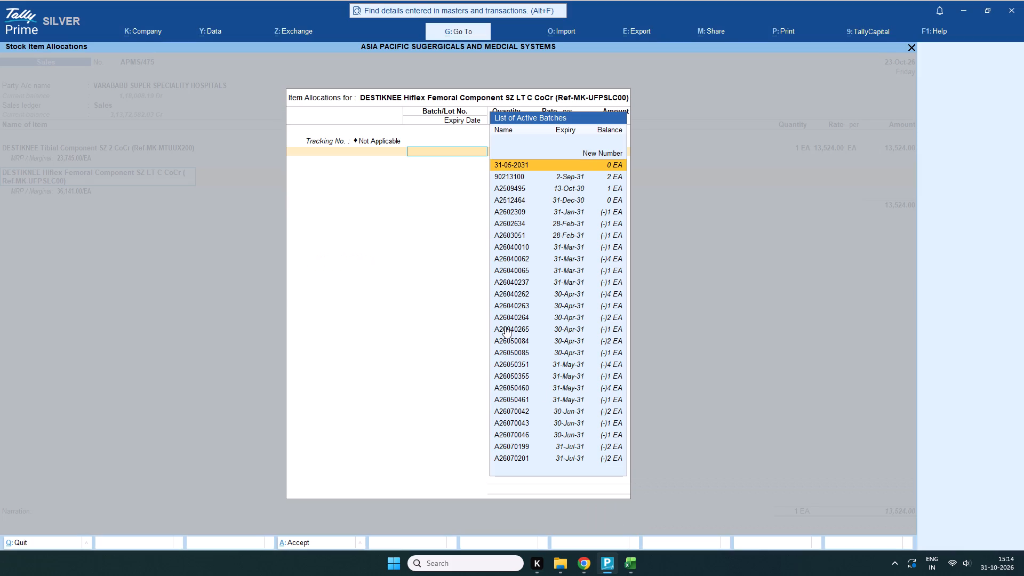
key(ctrl+v)
key(Return)
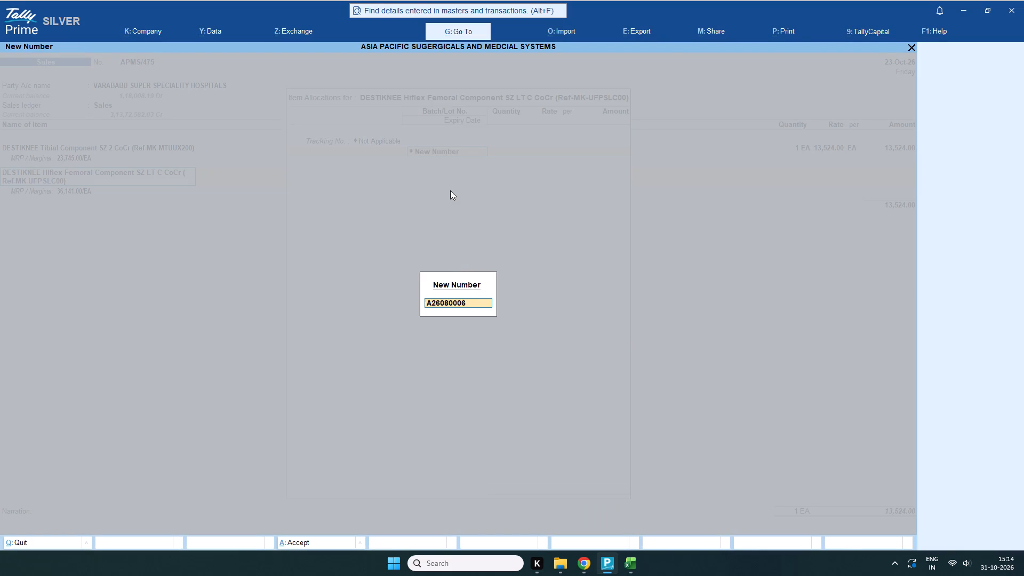
key(Return)
key(1)
key(Return)
key(Return)
text(20000)
key(Return)
key(Return)
key(Return)
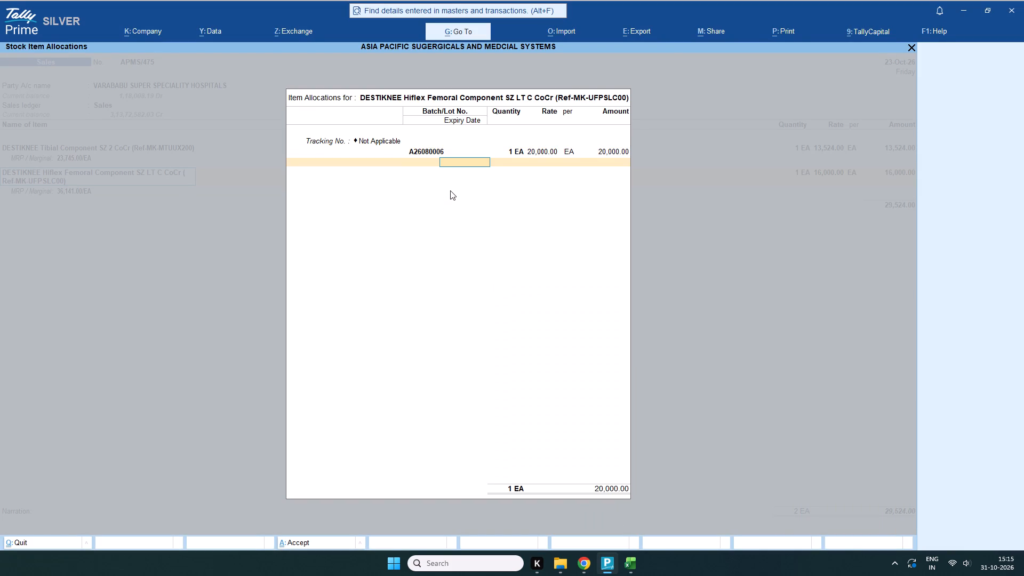
Check the femoral component's expiry in the Excel invoice, enter 31-07-2031 as the batch expiry date and complete the item allocation.
click(641, 506)
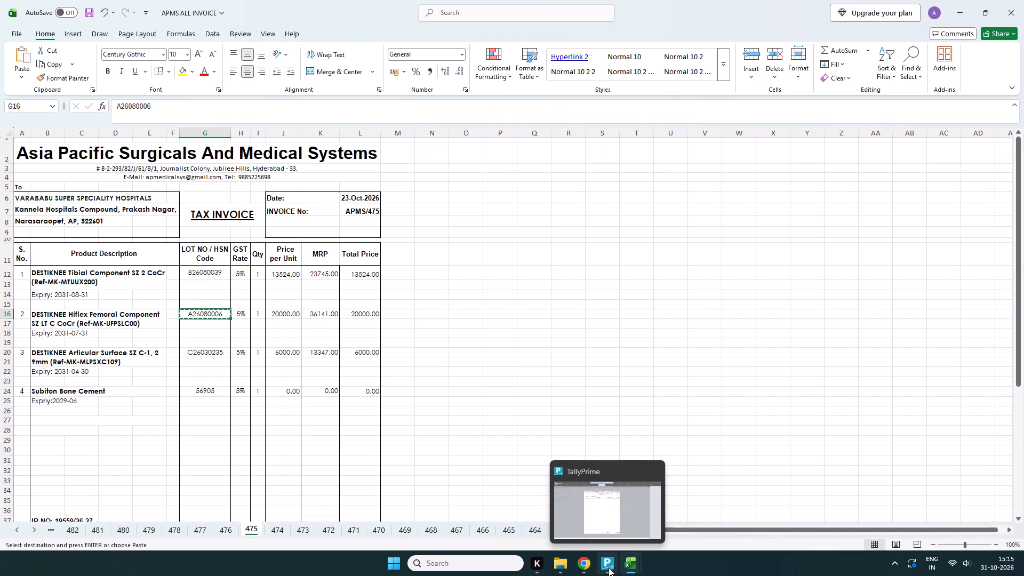
click(605, 511)
text(31-07-2031)
key(Return)
key(Return)
key(Return)
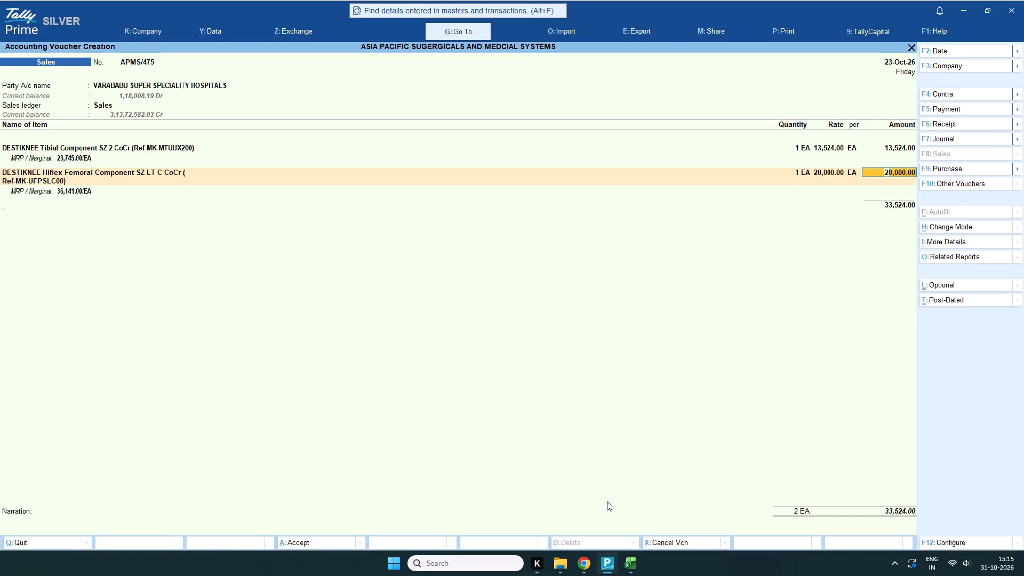
Copy reference Ref-MK-MLPSXC109 from Excel invoice sheet 475 and use it to select the DESTIKNEE Articular Surface SZ C-1, 2 9mm as the third item.
click(652, 517)
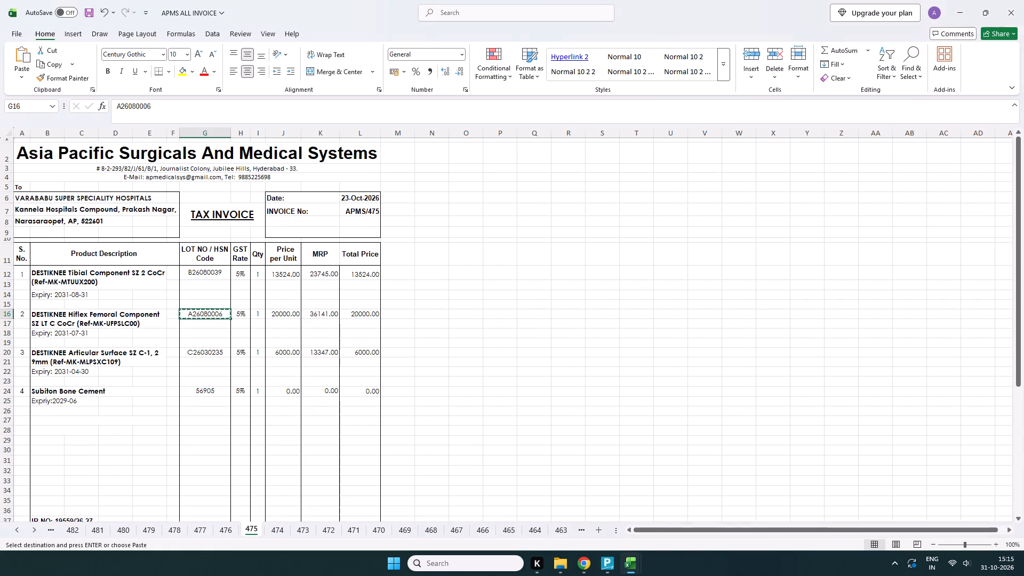
click(156, 358)
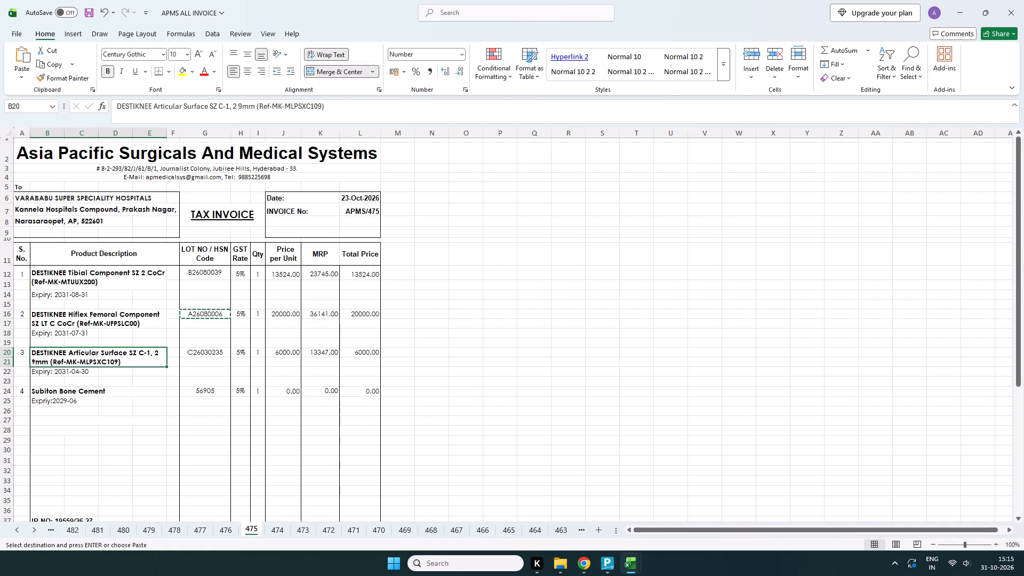
drag(258, 106, 318, 117)
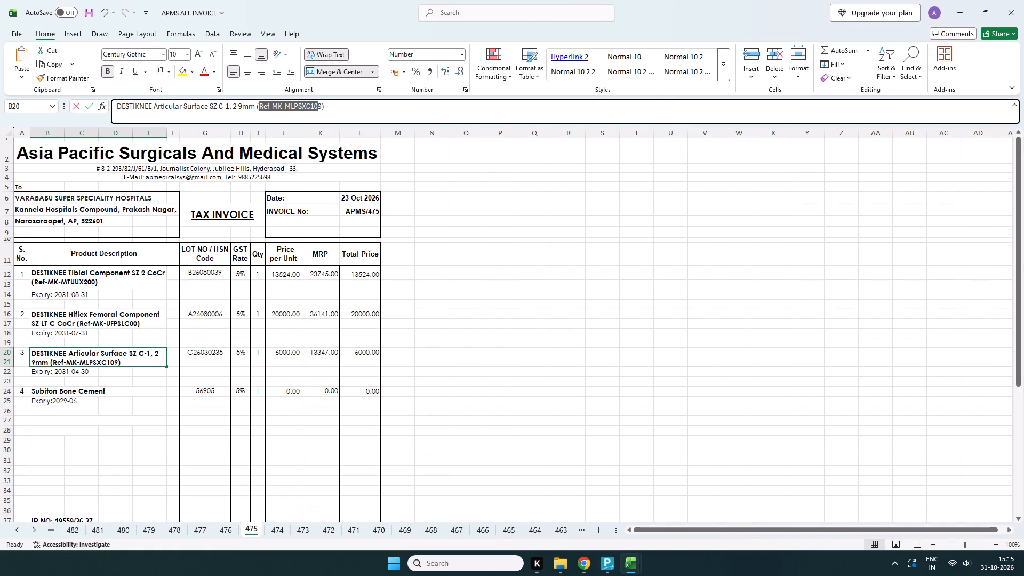
drag(318, 117, 322, 119)
key(ctrl+c)
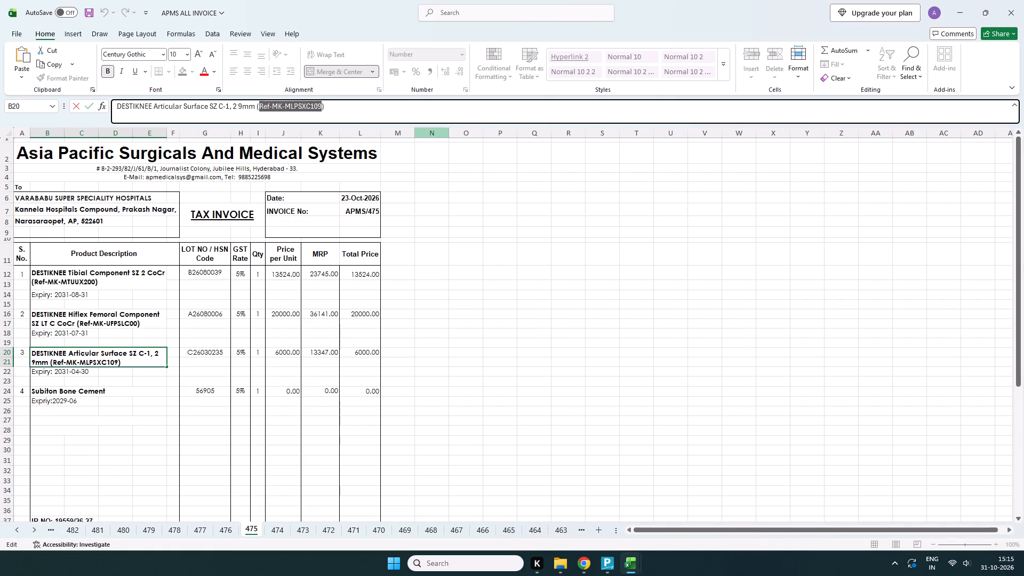
click(596, 516)
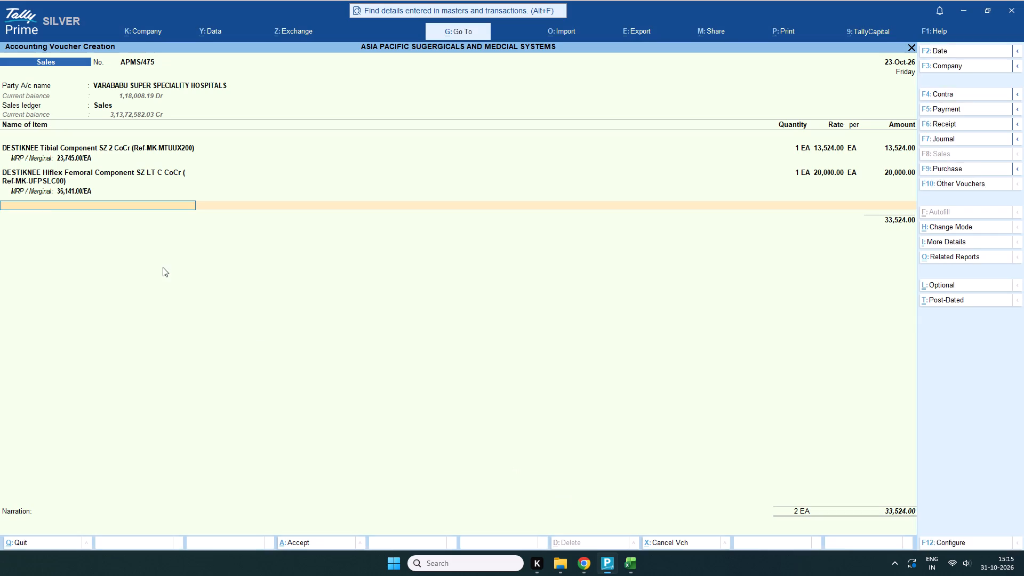
key(ctrl+v)
click(767, 104)
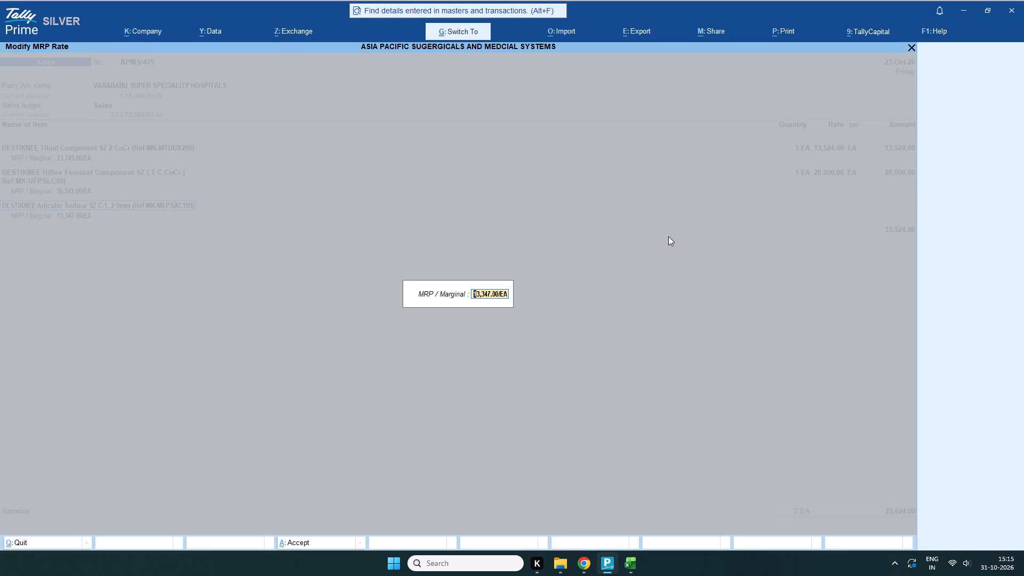
Leave the MRP prompt and open the DESTIKNEE Articular Surface SZ C-1, 2 9mm stock item for alteration, advancing to its GST details.
click(914, 45)
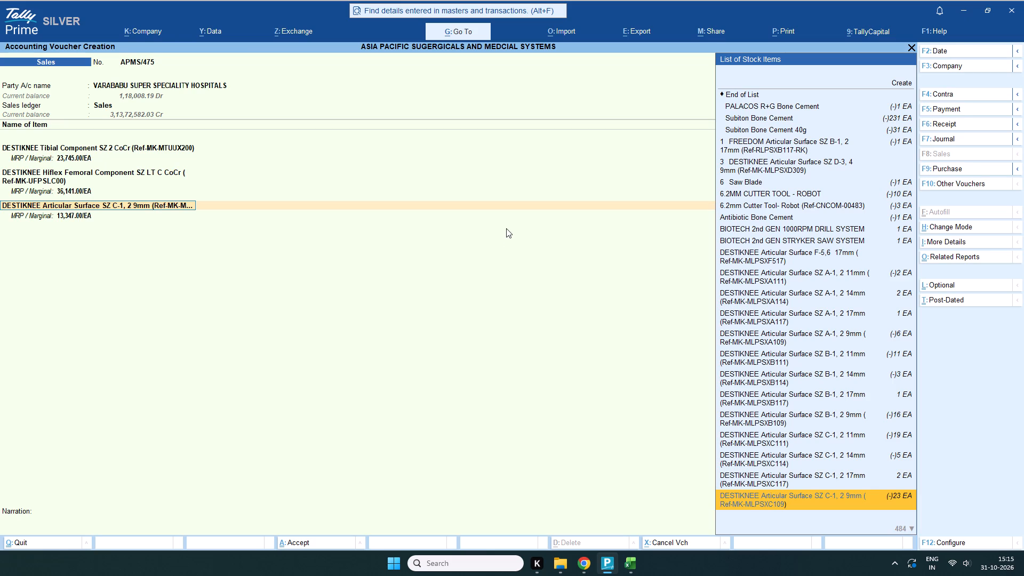
key(ctrl+Return)
key(Return)
key(Return)
key(Return)
key(Return)
key(Return)
key(Return)
key(Return)
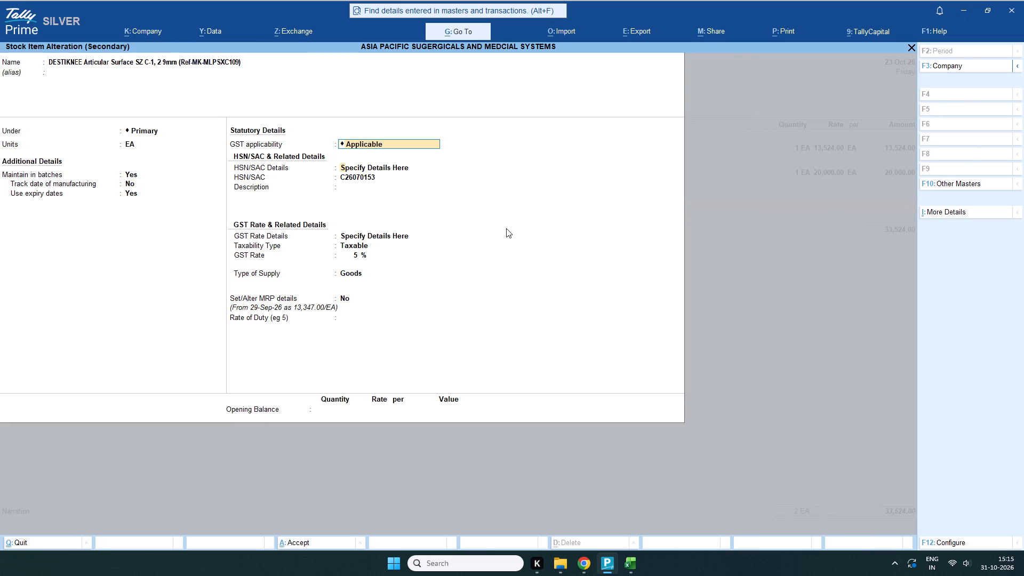
Copy the articular surface's lot number C26030235 from the Excel invoice, set it as the HSN/SAC and keep the remaining GST details.
click(636, 517)
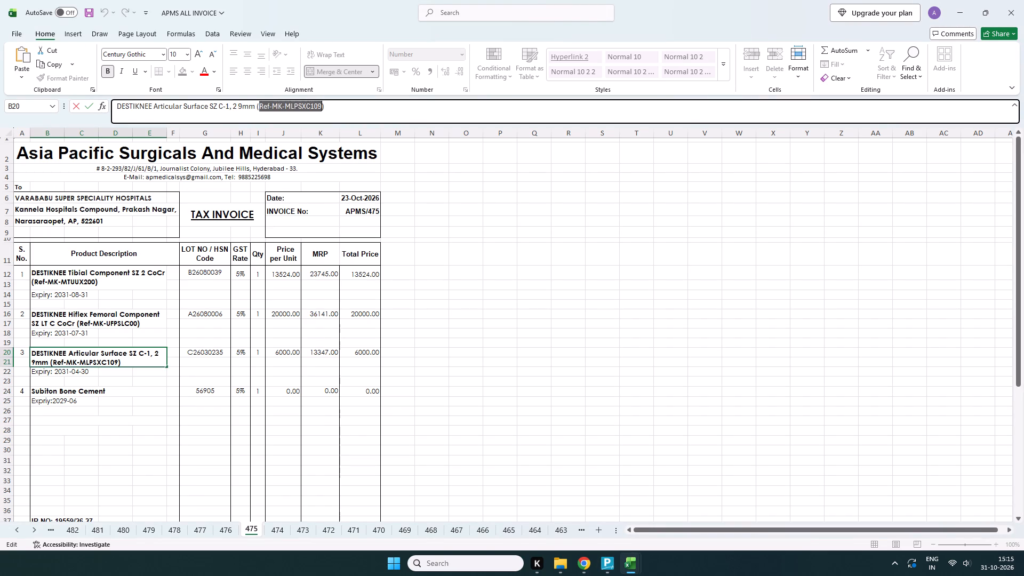
click(214, 350)
key(ctrl+c)
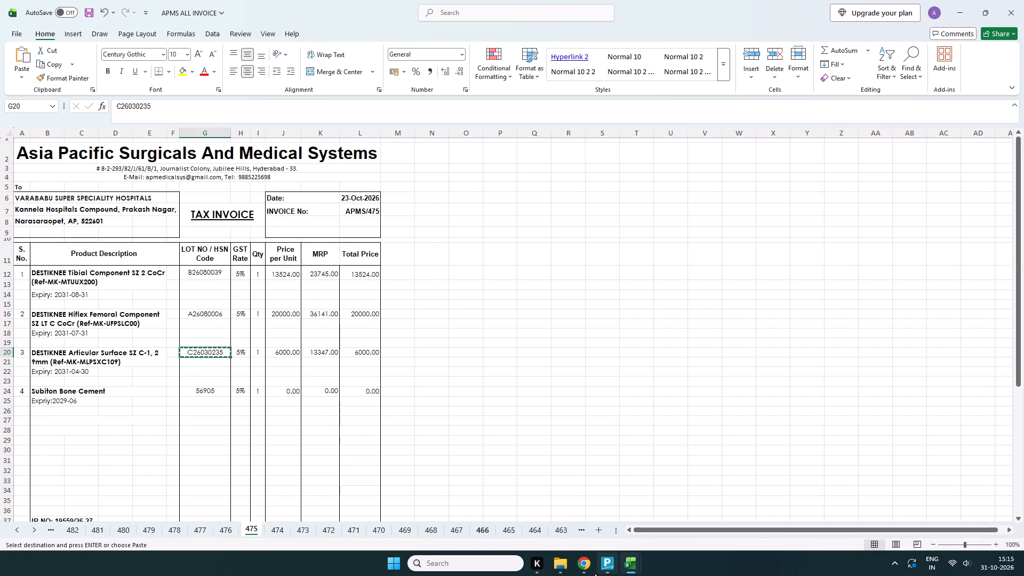
click(590, 491)
key(ctrl+v)
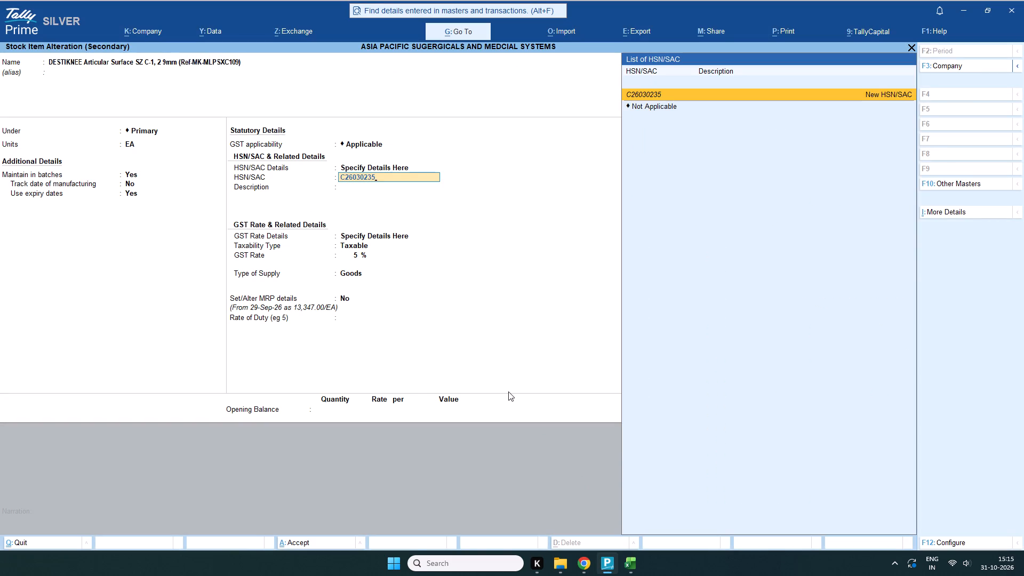
key(Return)
key(Return)
key(Return)
key(Return)
key(Return)
key(Return)
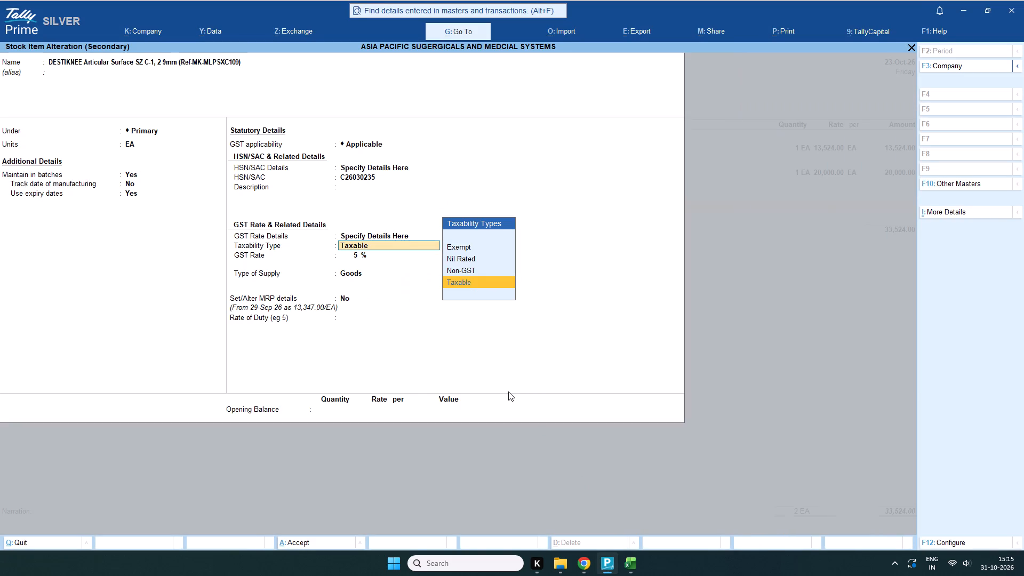
key(Return)
key(Return)
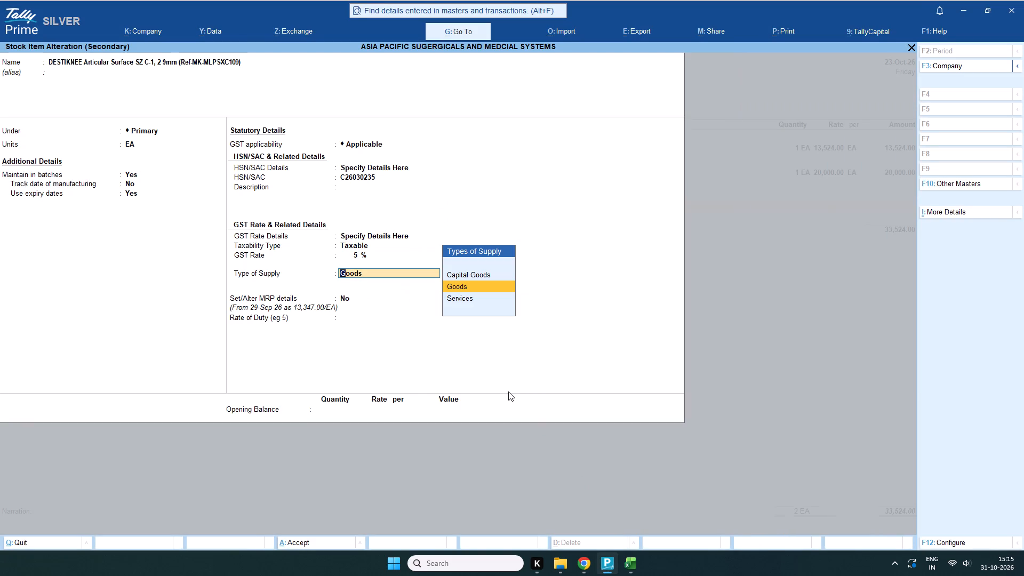
key(Return)
Set the articular surface's Set/Alter MRP details option to Yes, keep its MRP settings and save the stock item.
double_click(356, 299)
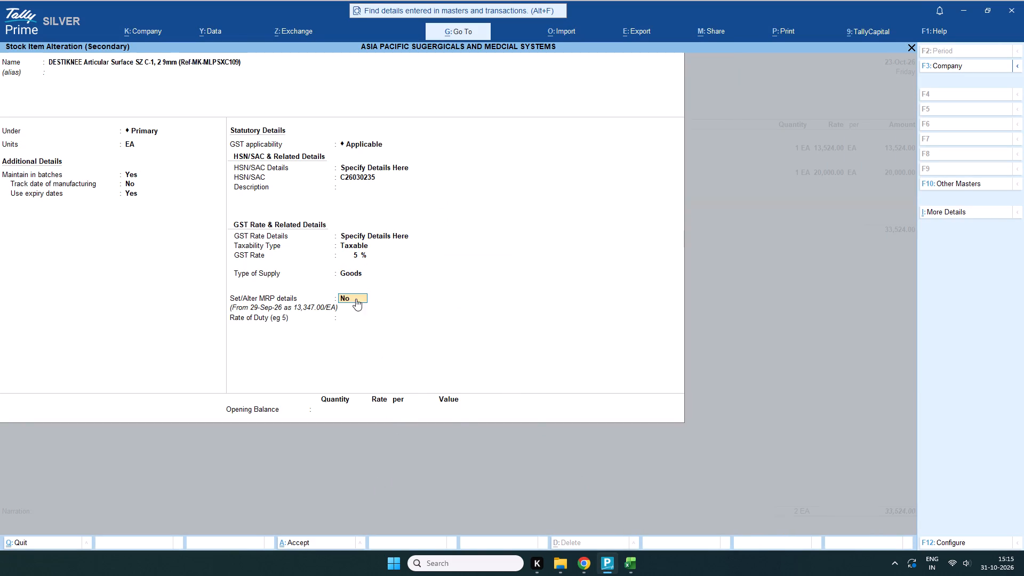
key(Return)
key(Return)
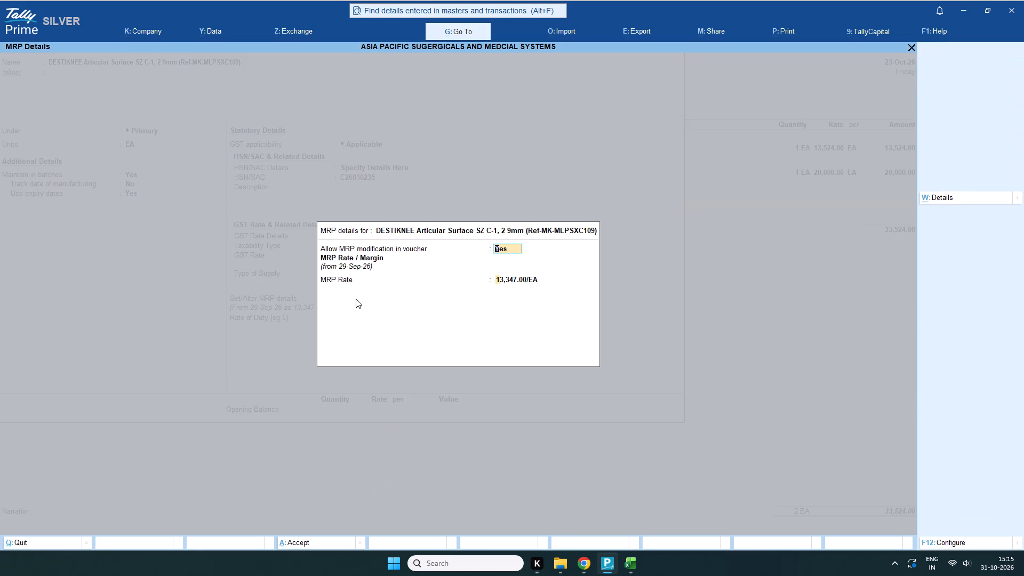
key(Return)
key(Return)
key(Return)
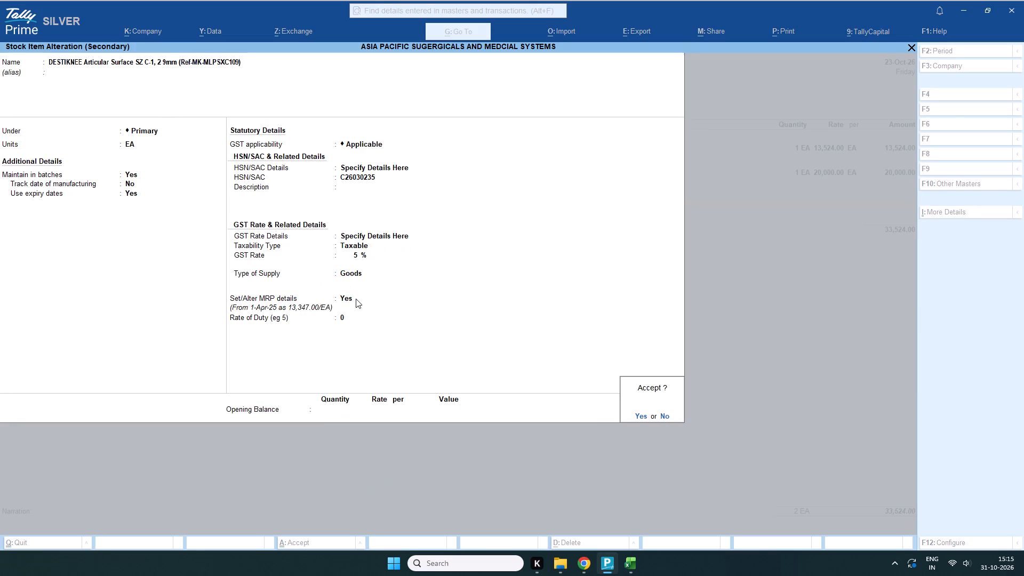
key(Return)
Keep the articular surface's MRP and allocate it with tracking number Not Applicable, batch C26030235, quantity 1 and rate 6000.
key(Return)
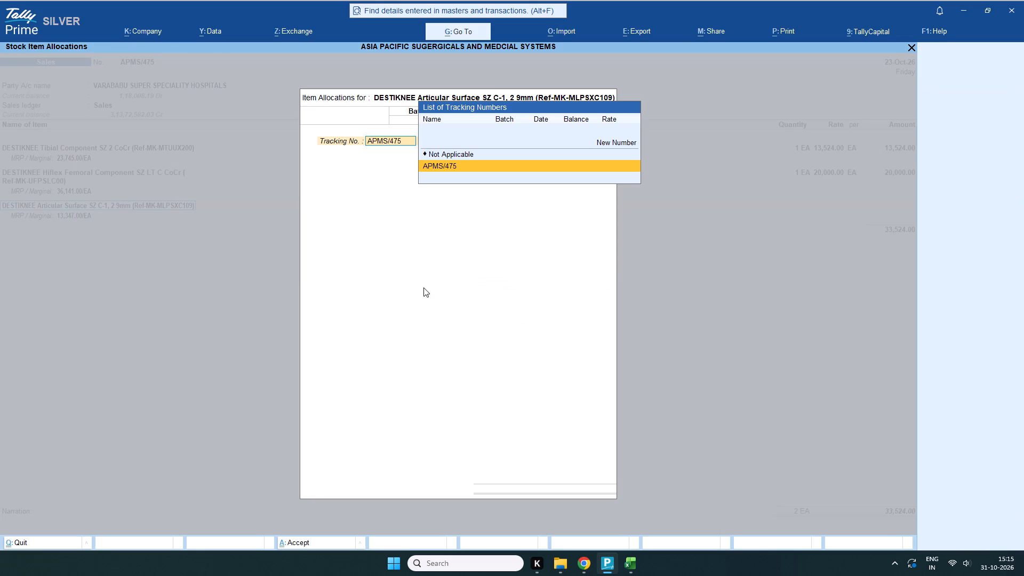
scroll(457, 174, up, 1)
click(459, 153)
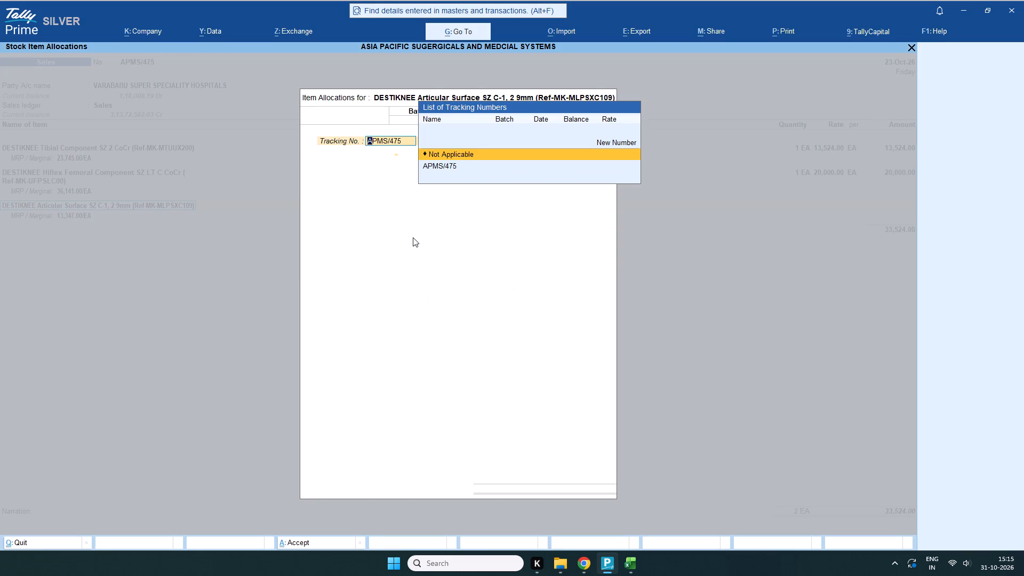
key(ctrl+v)
key(Return)
key(1)
key(Return)
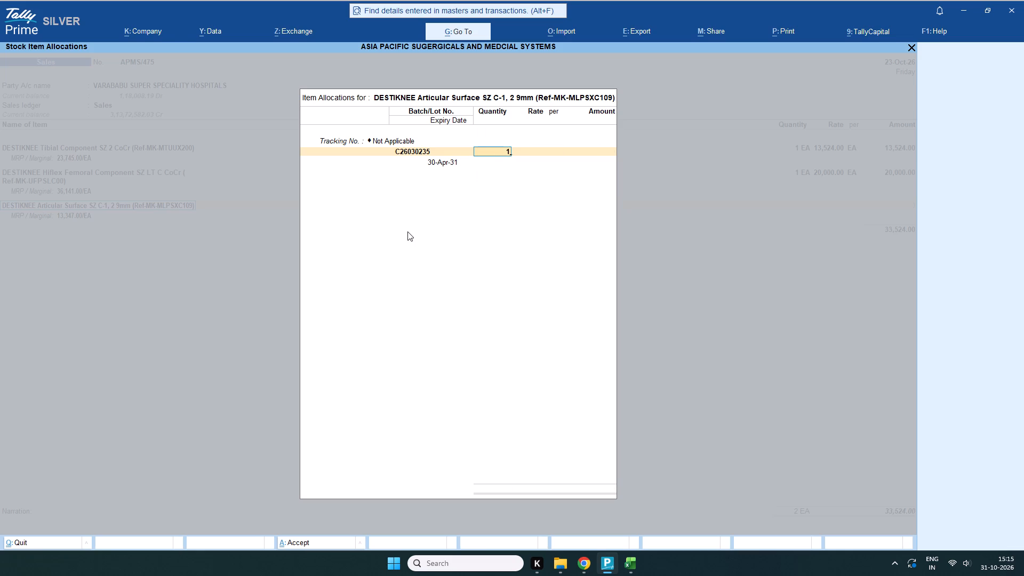
key(Return)
text(6000)
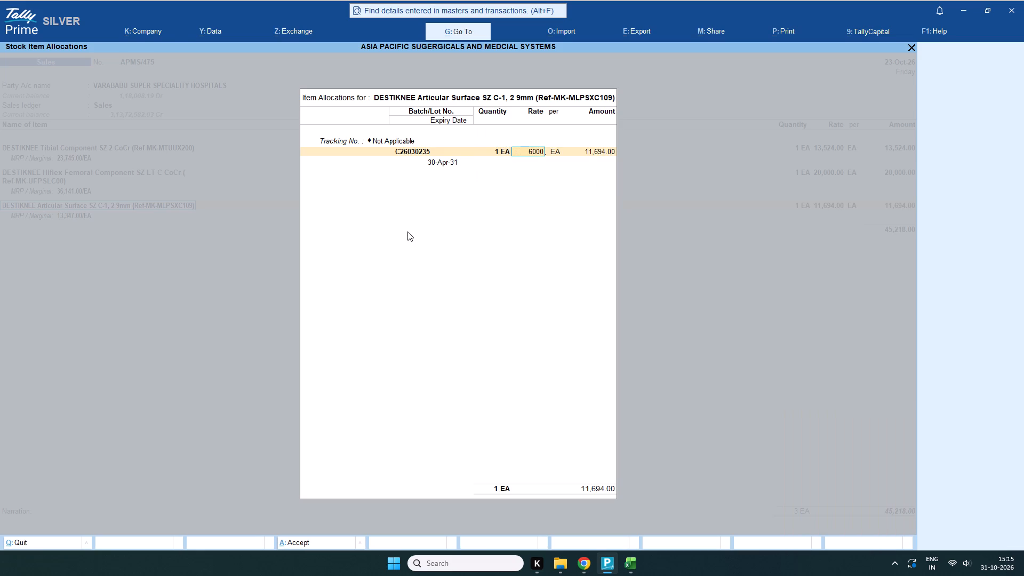
key(Return)
key(Return)
key(Return)
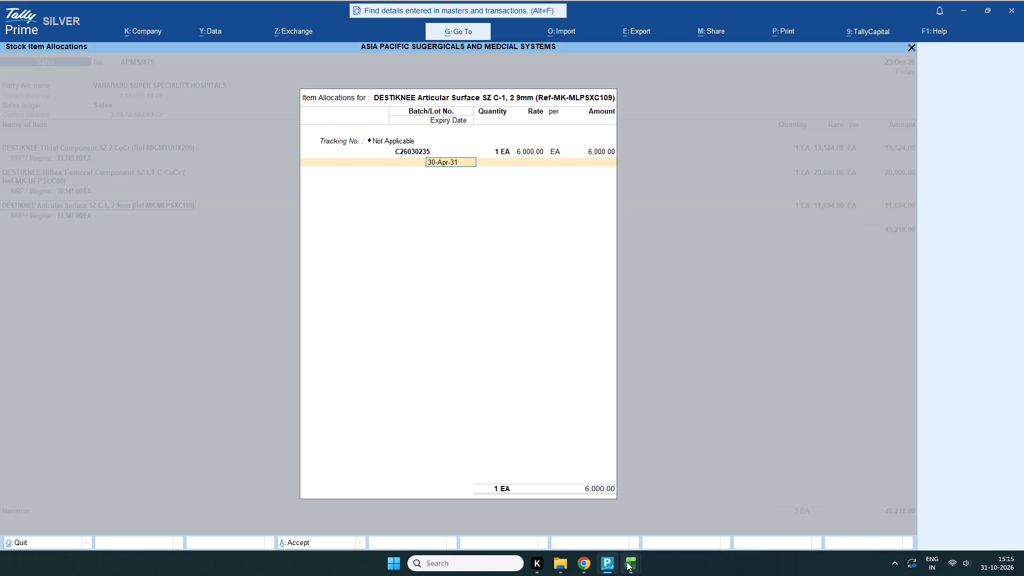
Check the articular surface's expiry in the Excel invoice and finish its TallyPrime allocation with expiry 30-Apr-31.
click(637, 499)
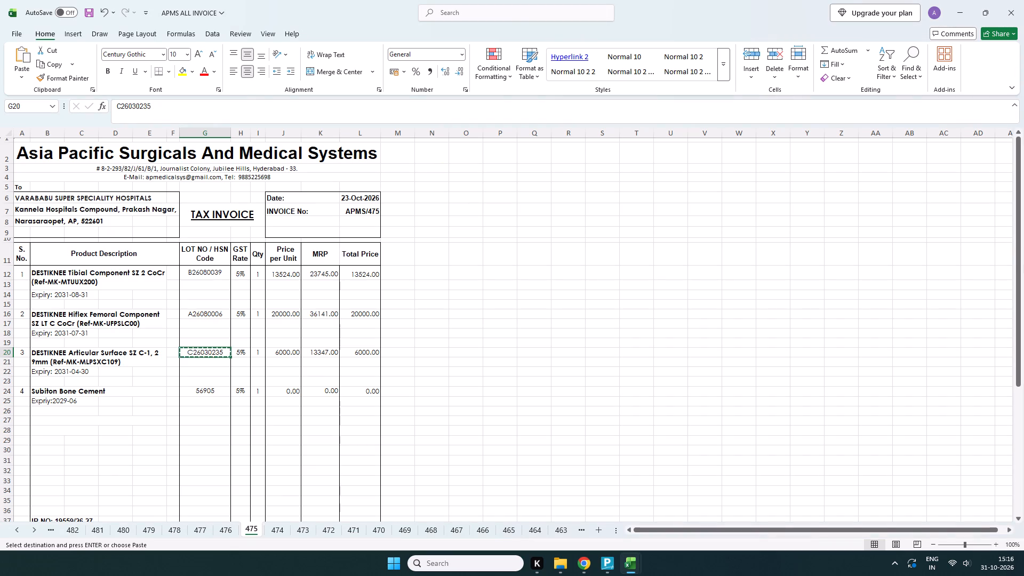
click(610, 498)
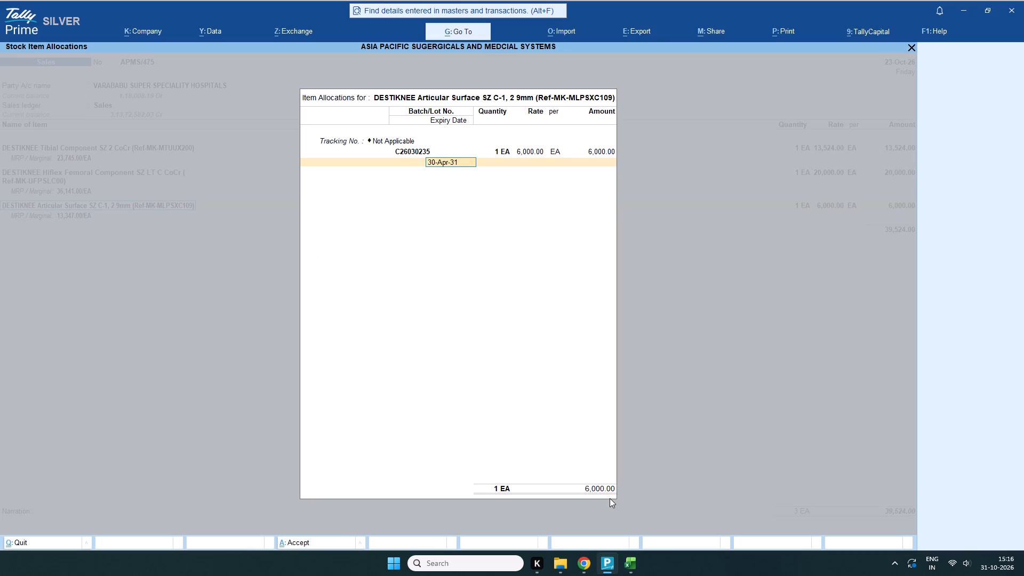
key(Return)
key(Return)
key(Return)
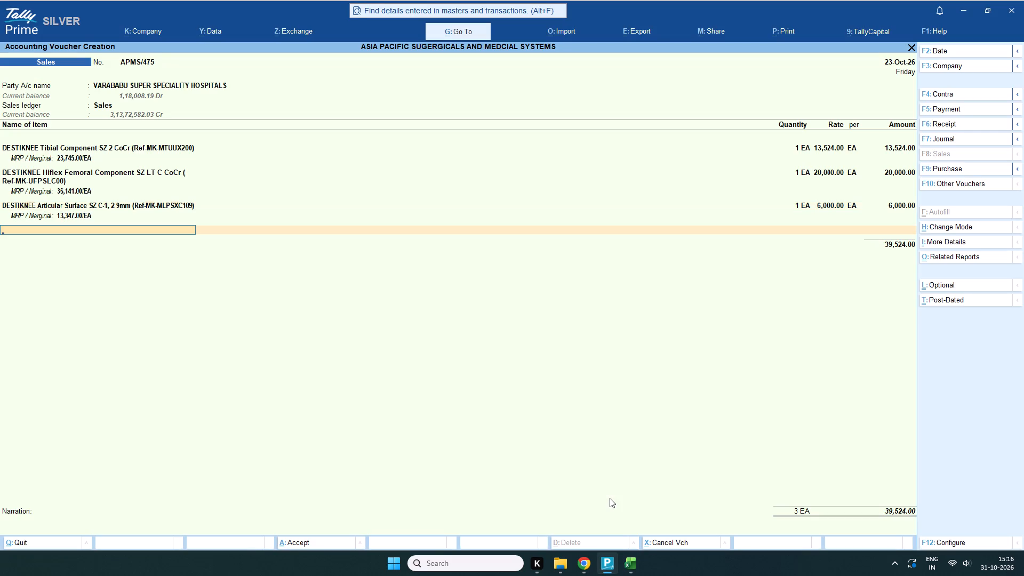
Copy the fourth product name, Subiton Bone Cement, from the Excel invoice and add that stock item to sales voucher APMS/475.
click(649, 510)
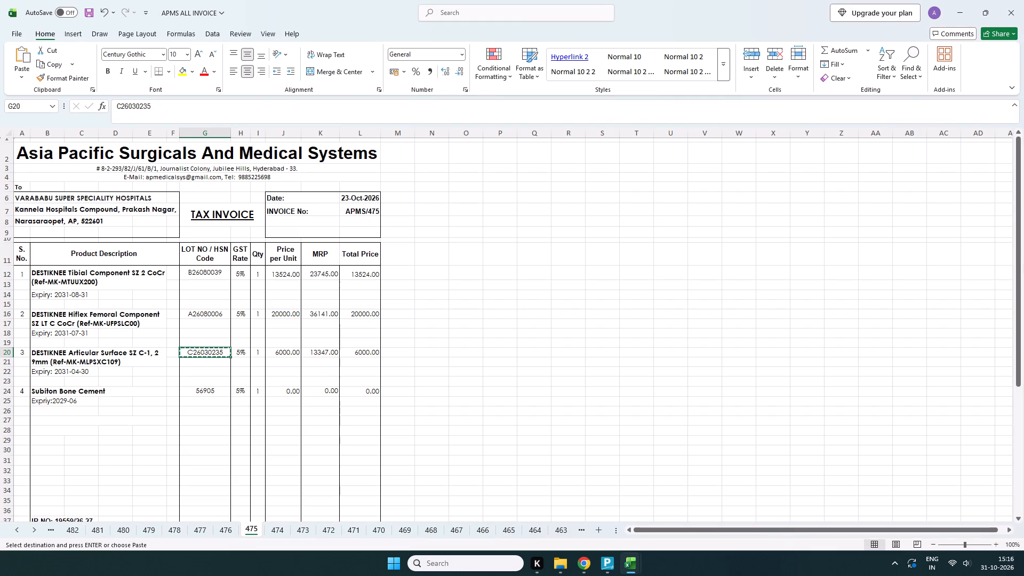
click(93, 388)
key(ctrl+c)
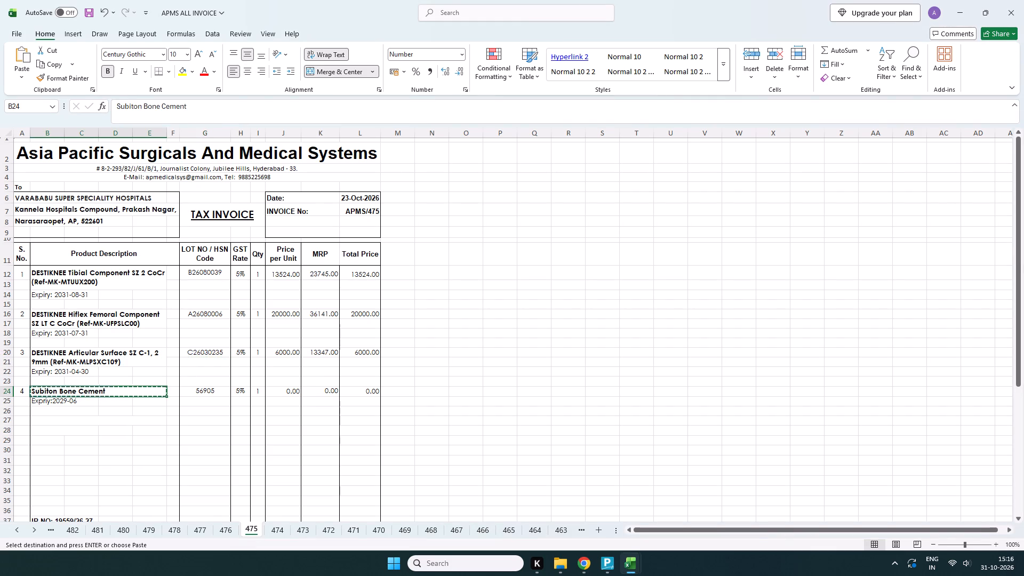
click(615, 509)
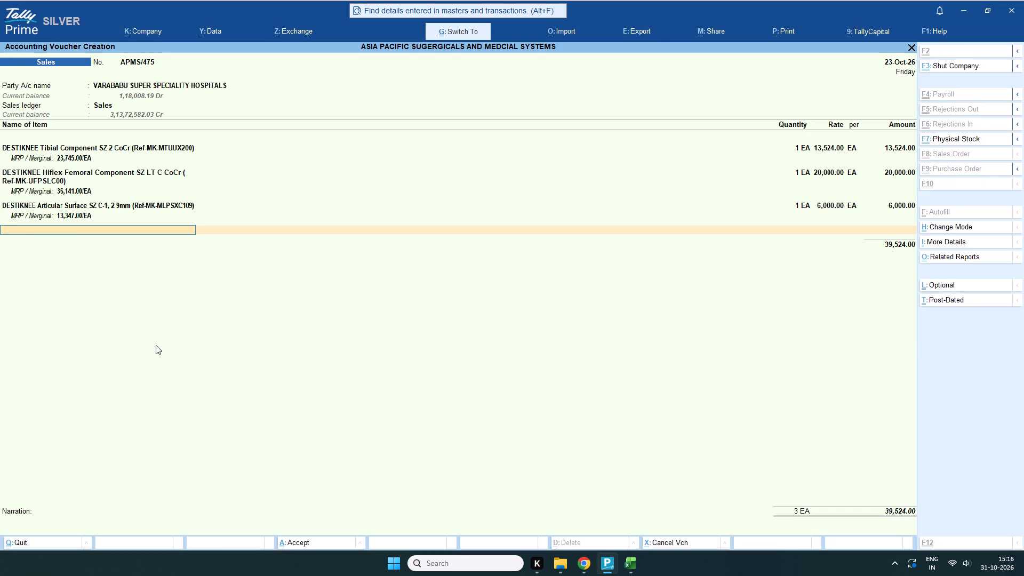
key(ctrl+v)
click(785, 107)
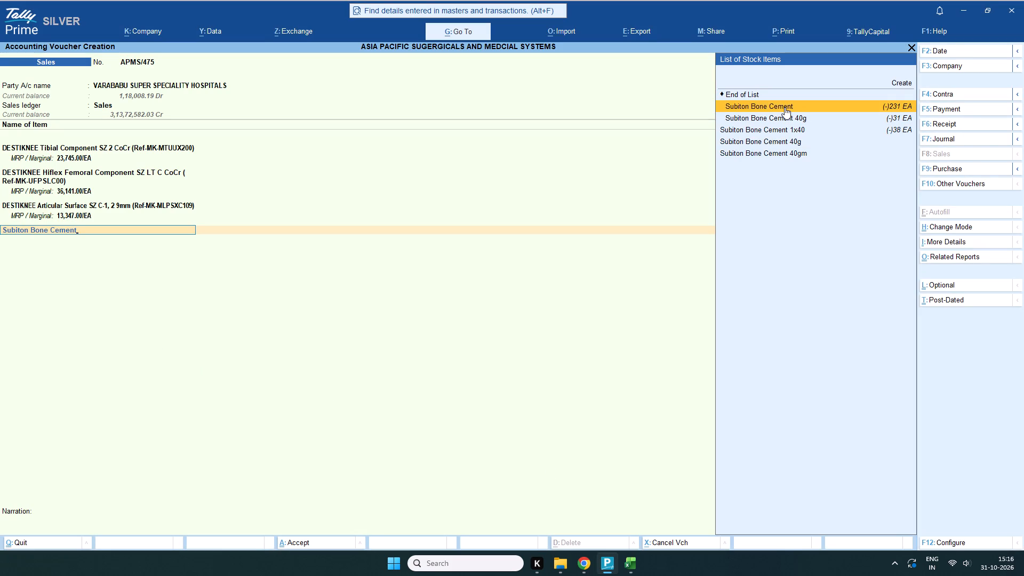
double_click(785, 107)
click(908, 47)
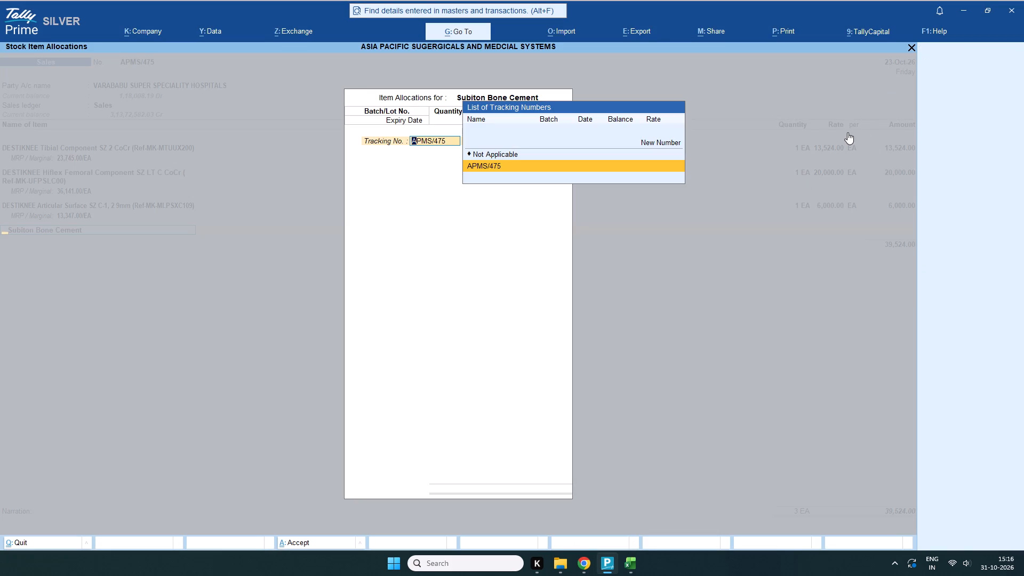
Open the Subiton Bone Cement stock item for alteration, advancing to its HSN/SAC code.
key(ctrl+Return)
key(Return)
key(Return)
key(Return)
key(Return)
key(Return)
key(Return)
key(Return)
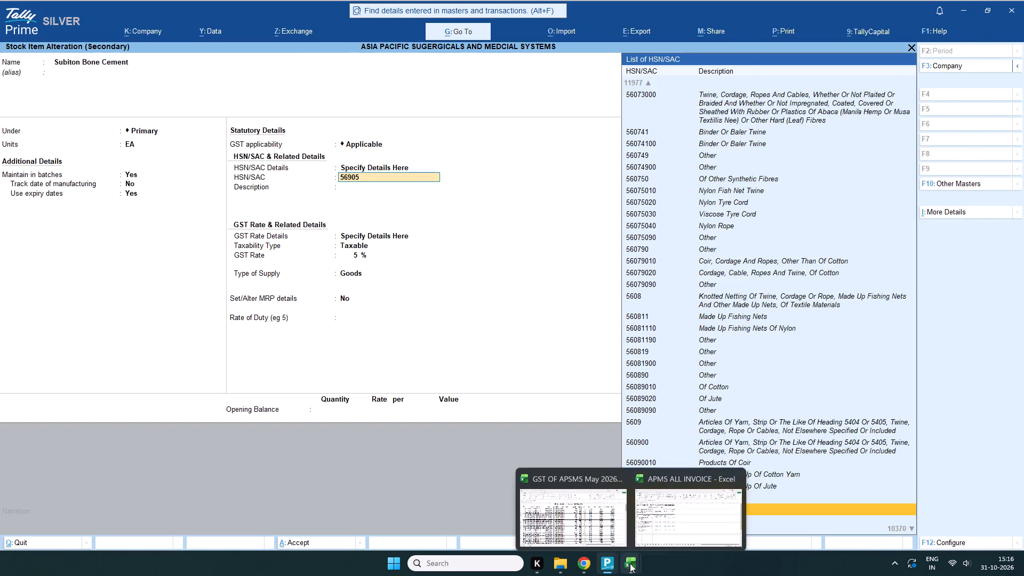
Check the bone cement's lot number in the Excel invoice, keep HSN/SAC 56905 and the remaining details, and save the stock item.
click(664, 503)
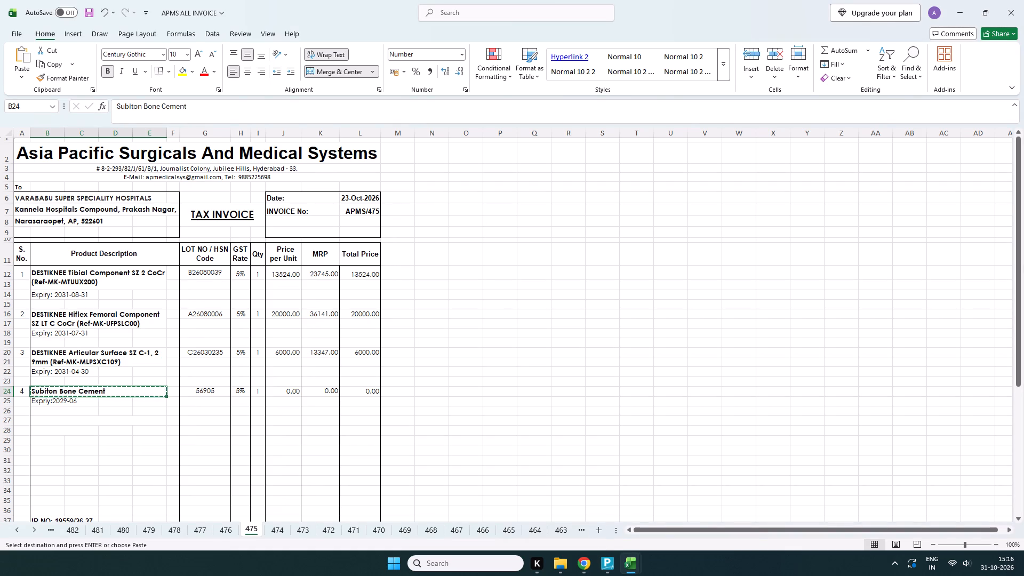
click(614, 516)
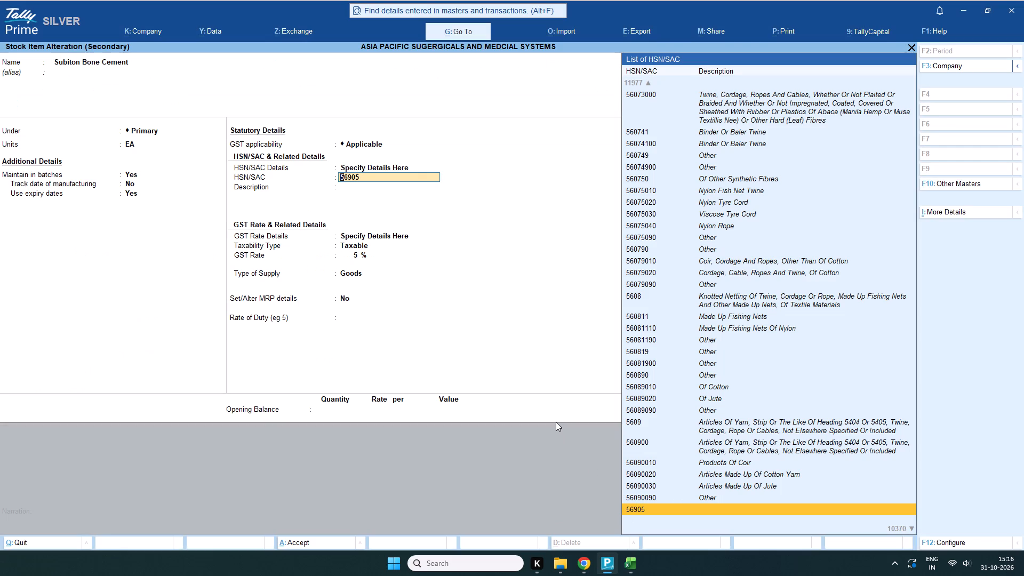
key(Return)
key(Return)
key(Return)
key(Return)
key(Return)
key(Return)
key(Return)
key(Return)
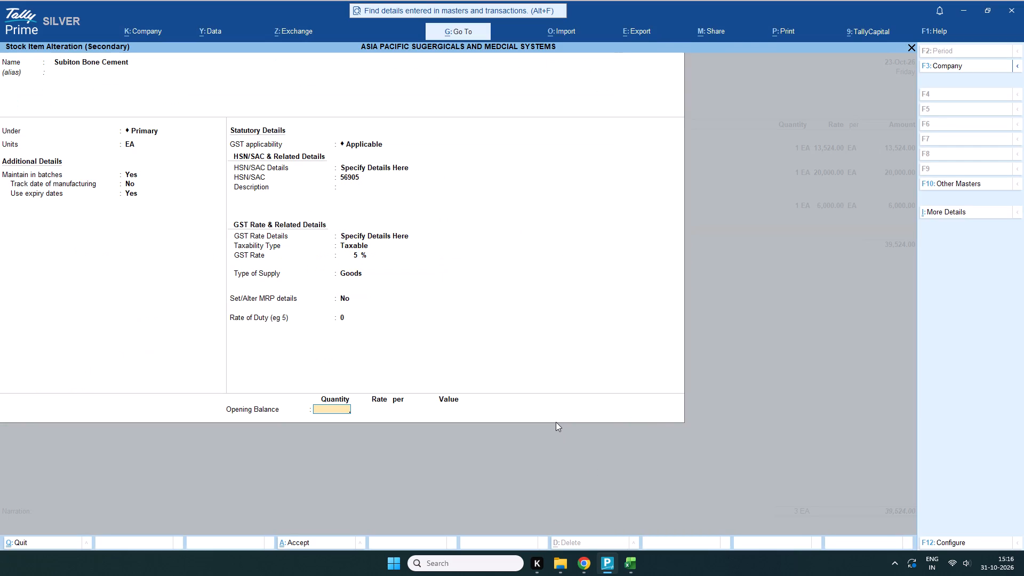
key(Return)
key(Return)
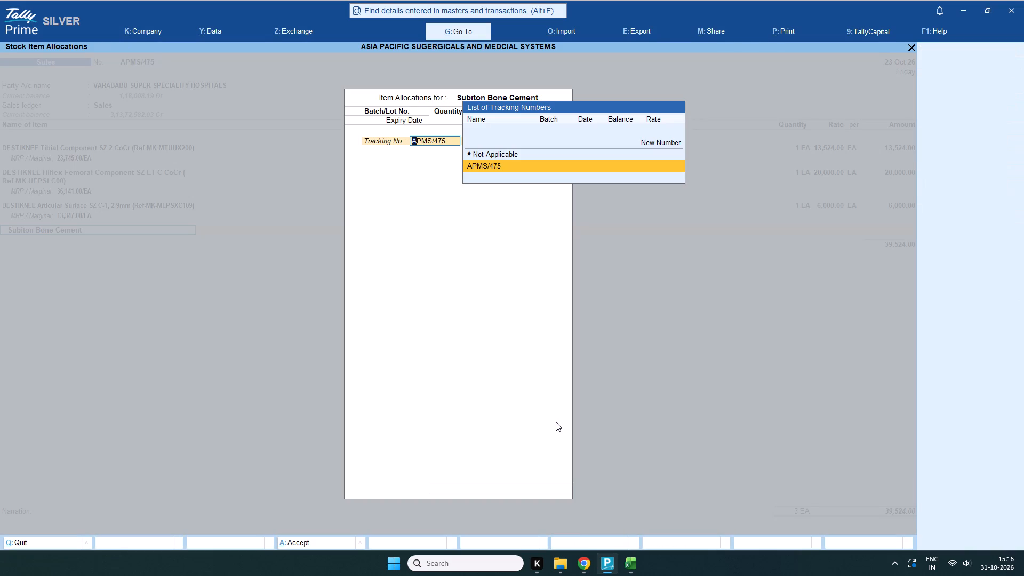
Allocate Subiton Bone Cement with tracking number Not Applicable, batch 56905 and quantity 1, leaving the rate and amount blank.
scroll(558, 420, up, 1)
click(519, 154)
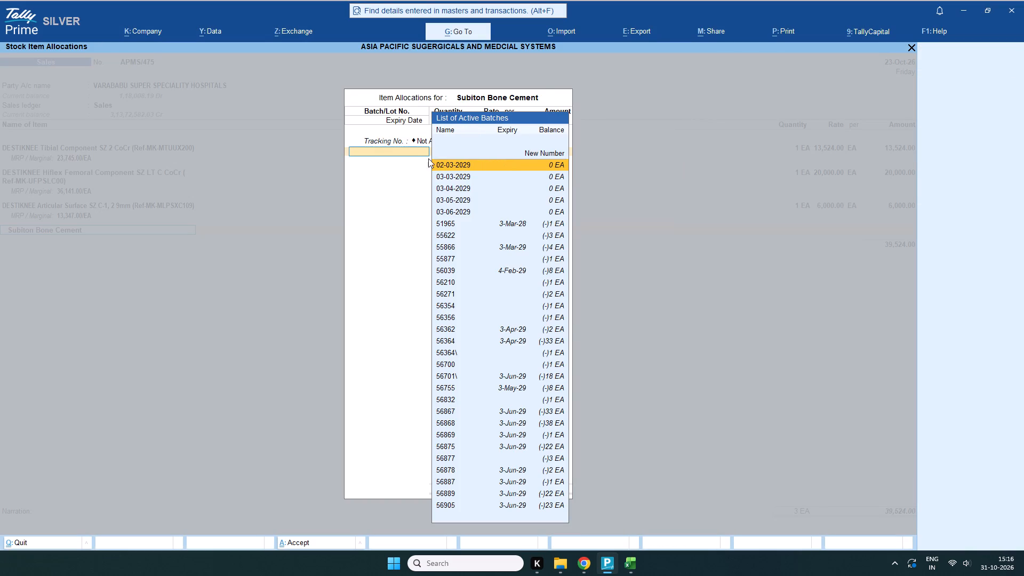
text(56905)
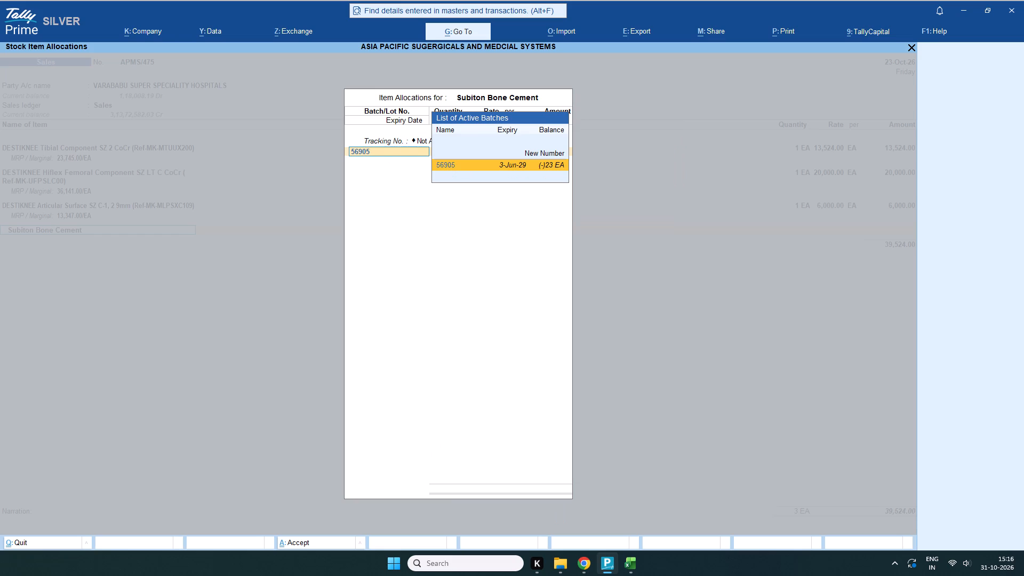
key(Return)
key(1)
key(Return)
key(Return)
key(Return)
key(Return)
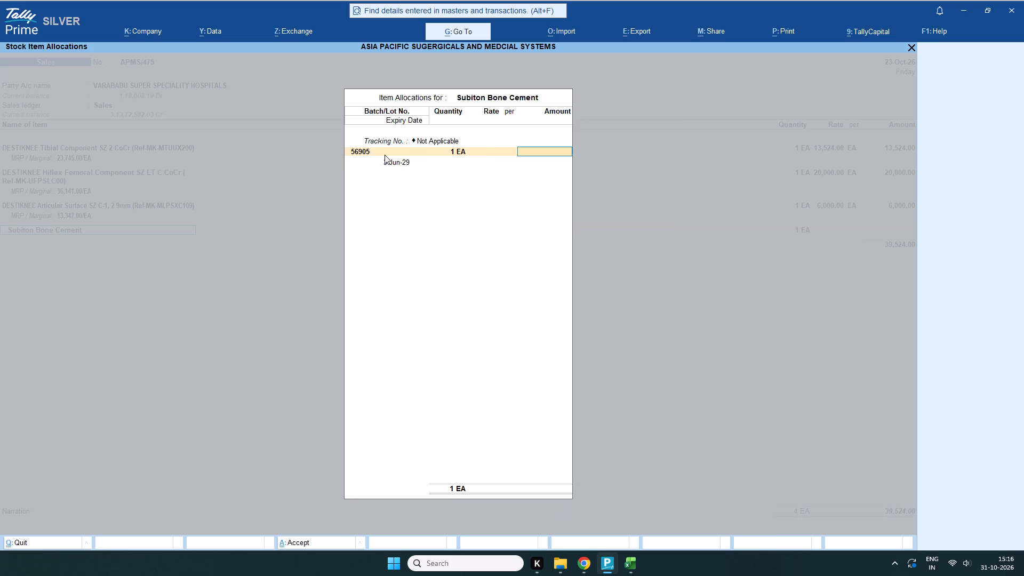
key(Return)
key(Return)
key(Return)
key(Return)
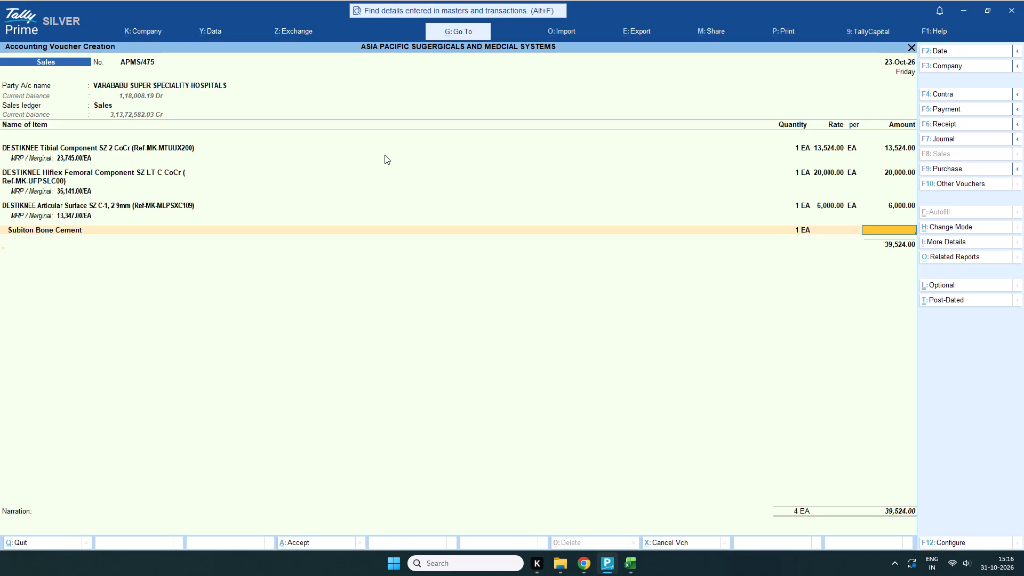
End the item list, add the Igst ledger and save sales voucher APMS/475.
key(Return)
text(IG)
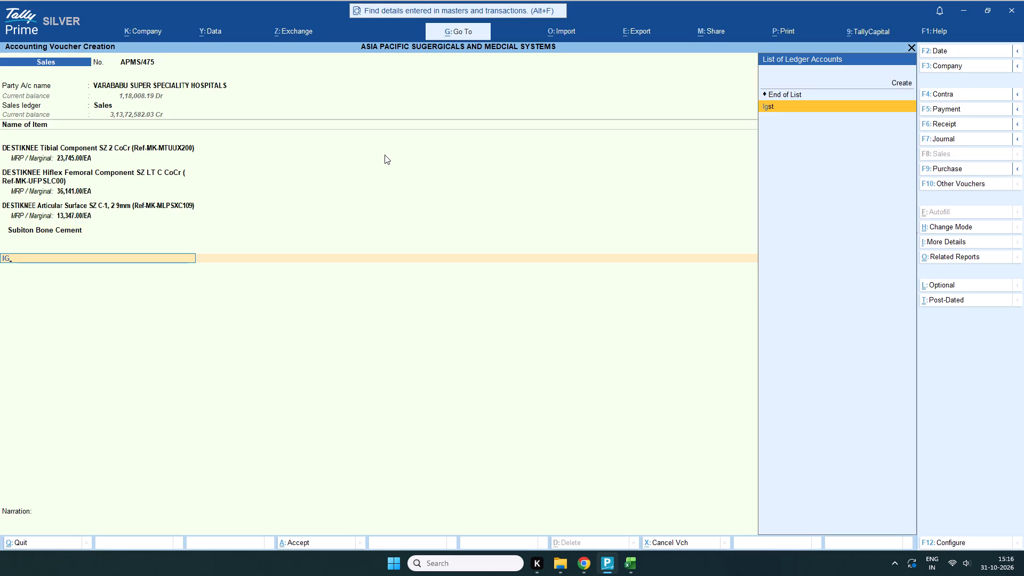
click(783, 105)
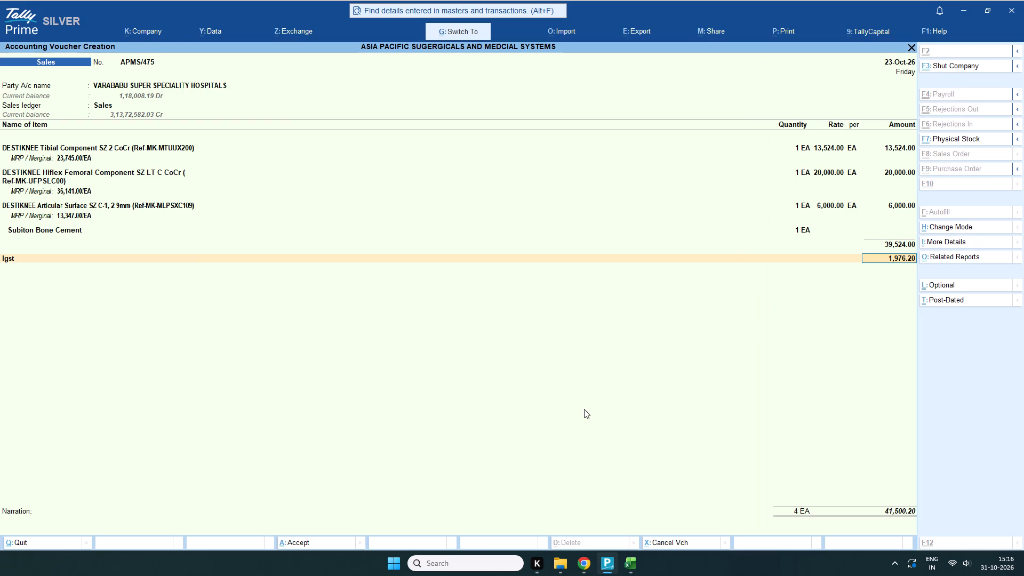
key(ctrl+a)
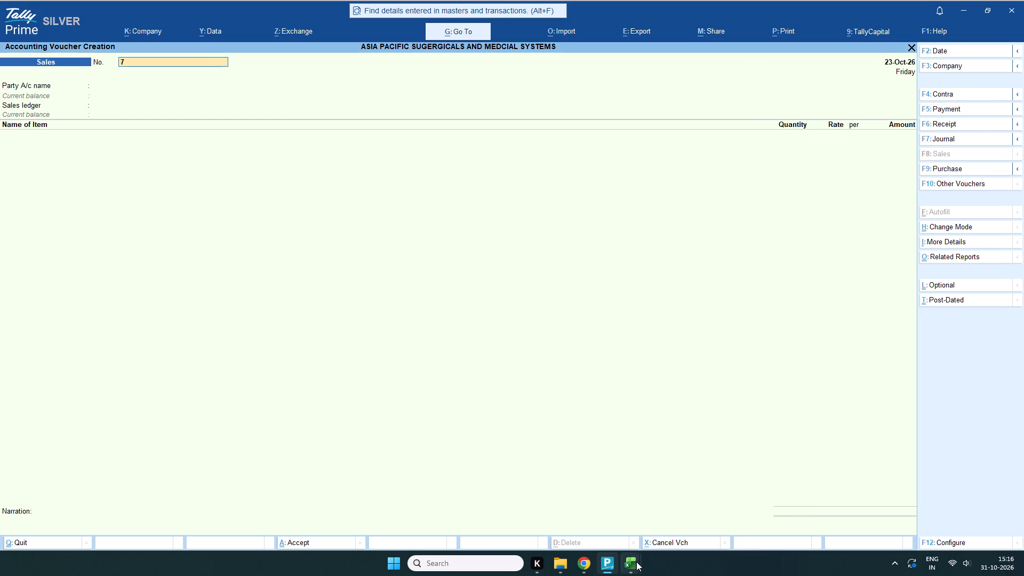
Check the invoice totals on Excel sheet 475 and copy invoice number APMS/477 from sheet 477 for the new sales voucher.
click(686, 497)
scroll(589, 459, down, 6)
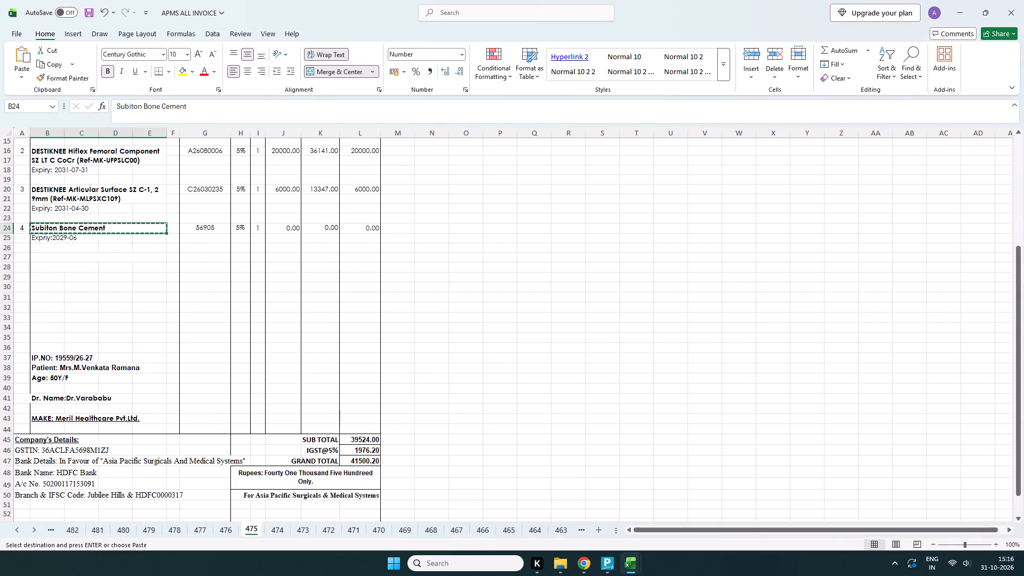
scroll(587, 461, up, 14)
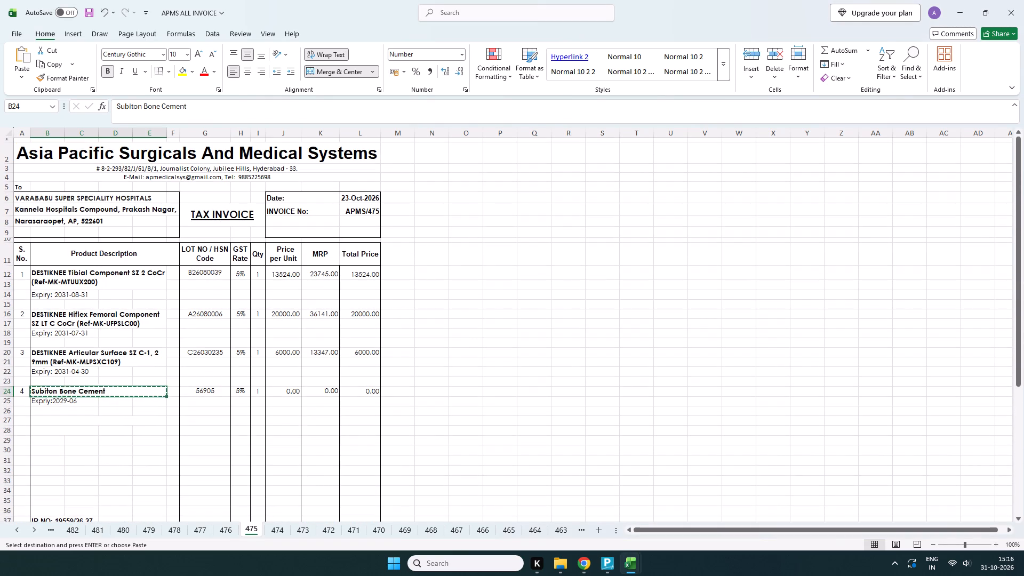
click(223, 532)
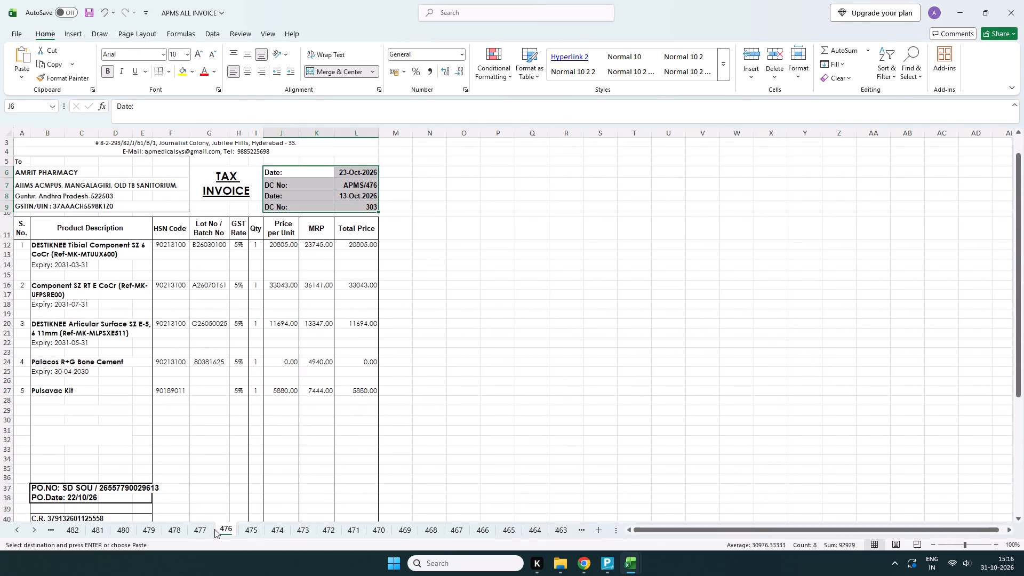
click(198, 529)
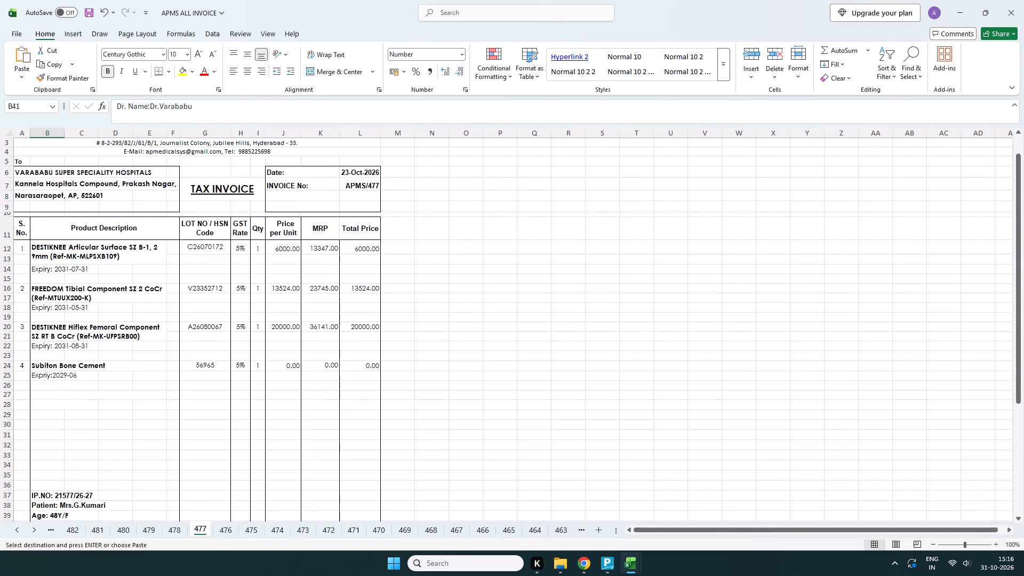
click(366, 187)
key(ctrl+c)
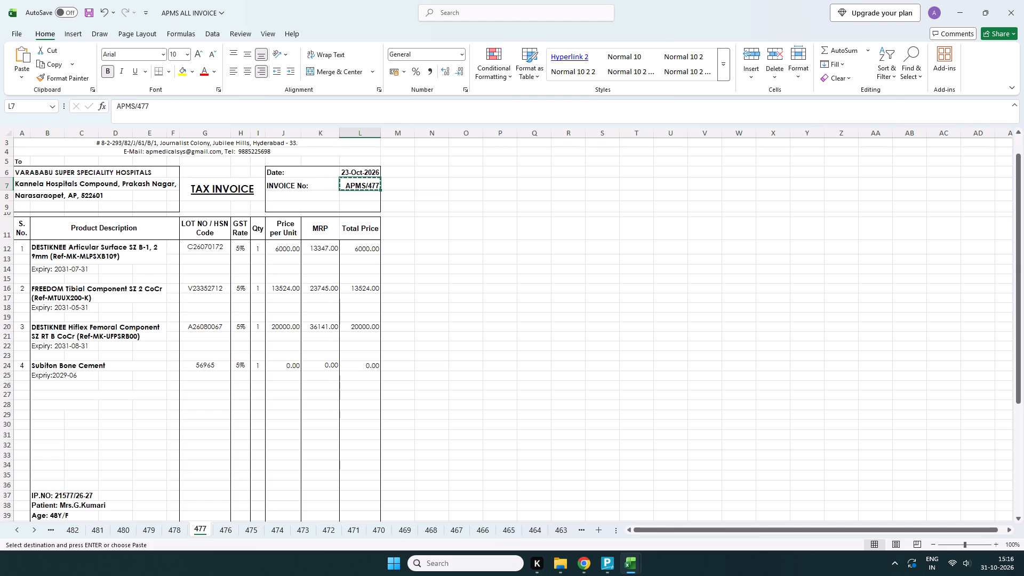
Switch to TallyPrime and enter the copied invoice number APMS/477 as the new sales voucher's number.
click(619, 515)
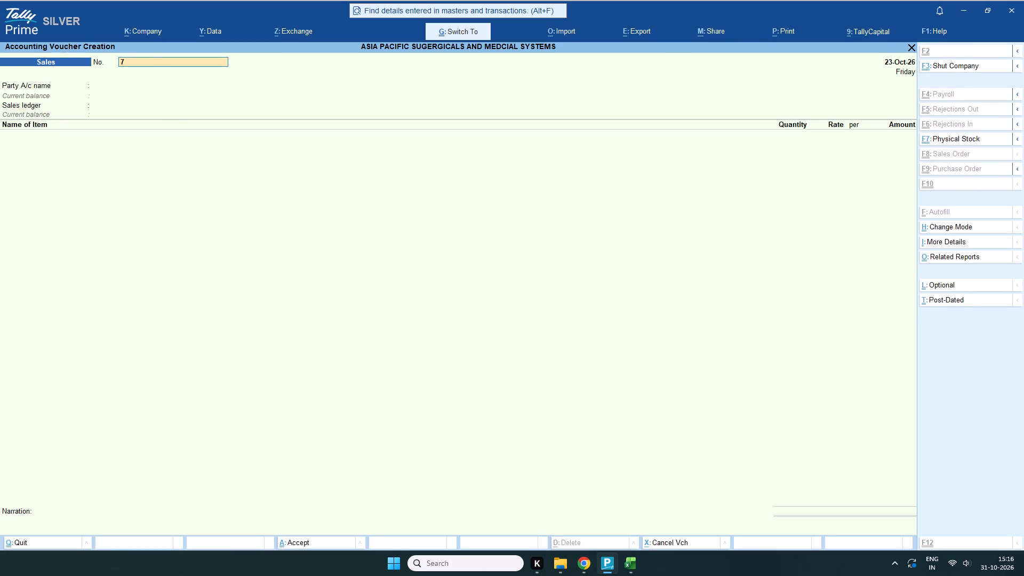
key(ctrl+v)
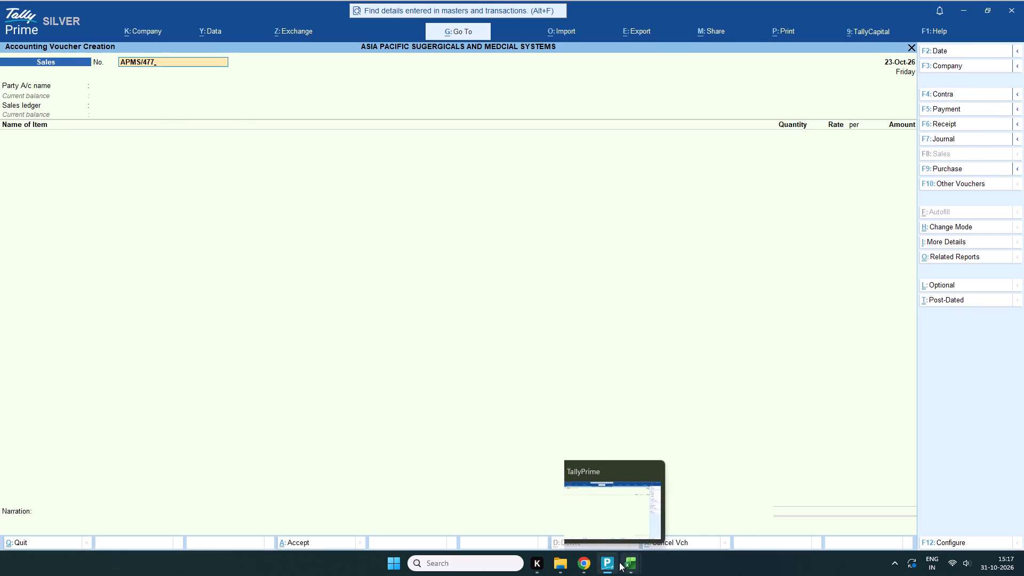
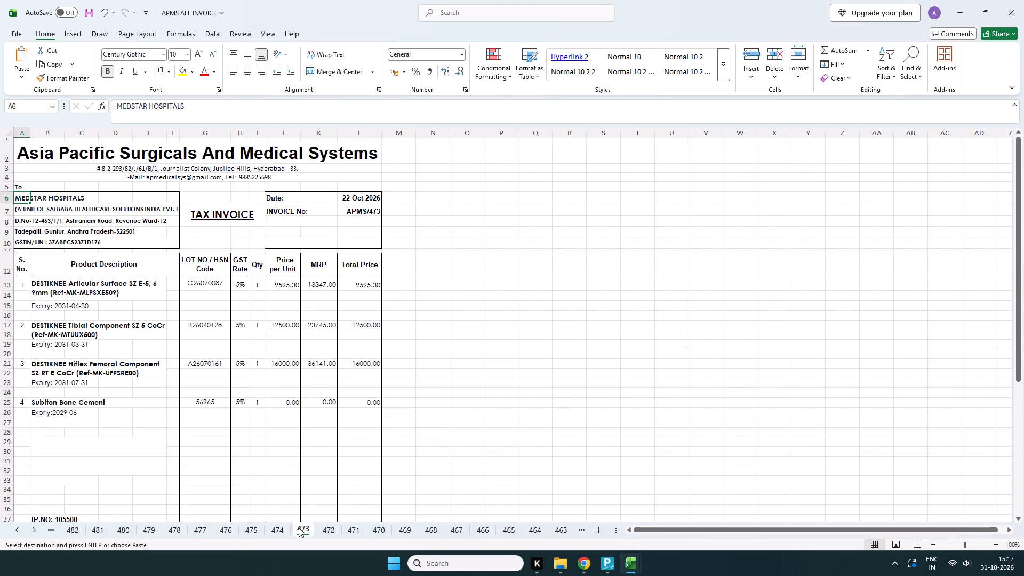
Review the neighbouring Excel invoice sheets 472 to 476, examine invoice APMS/477 on sheet 477, and return to the TallyPrime sales voucher.
click(324, 531)
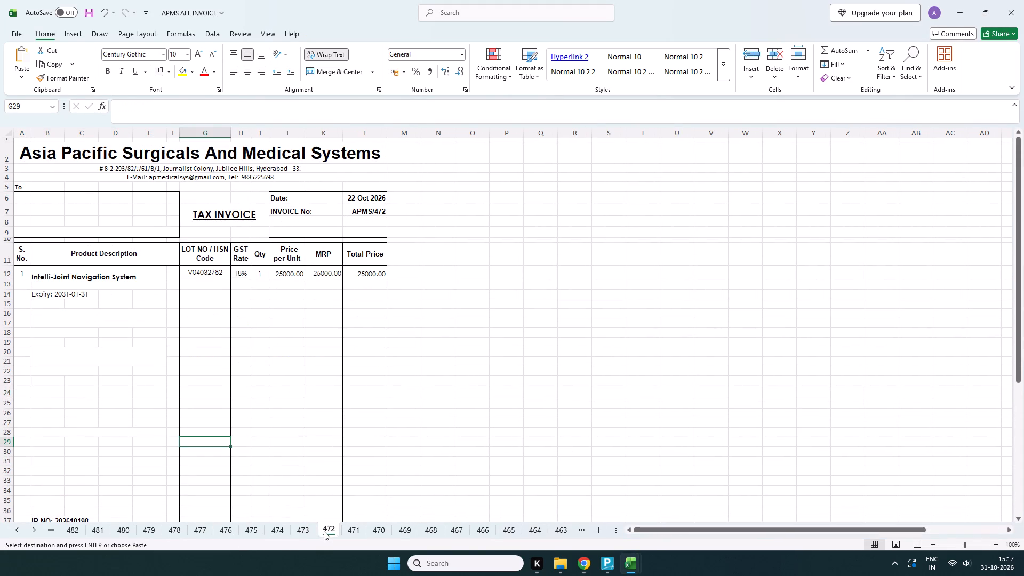
click(304, 529)
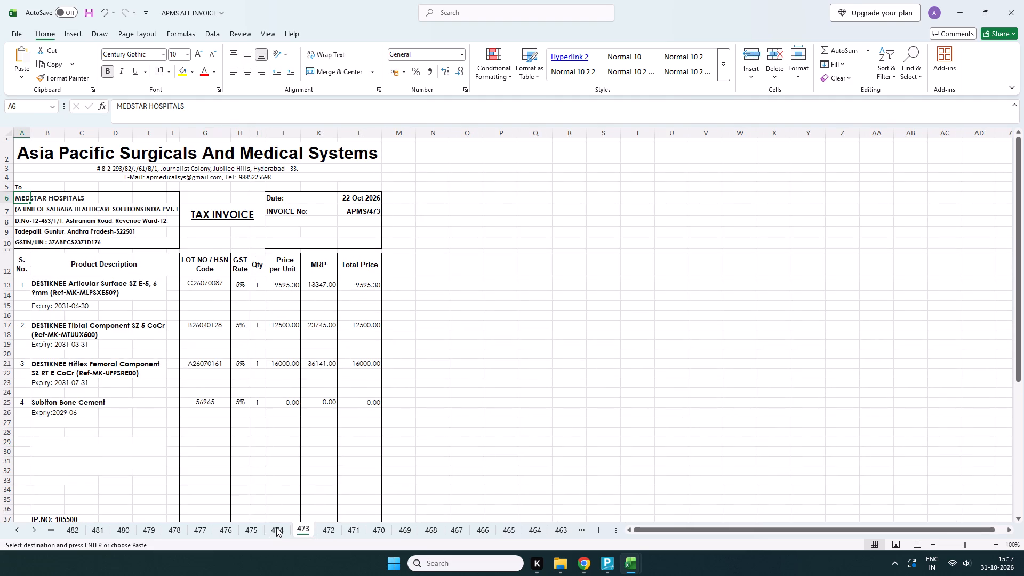
click(276, 527)
click(247, 529)
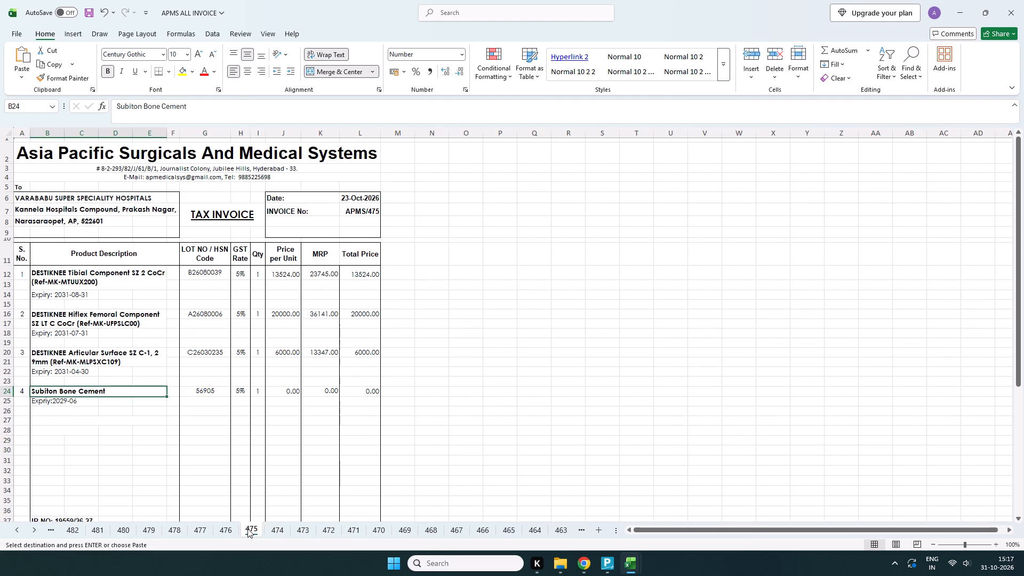
click(226, 529)
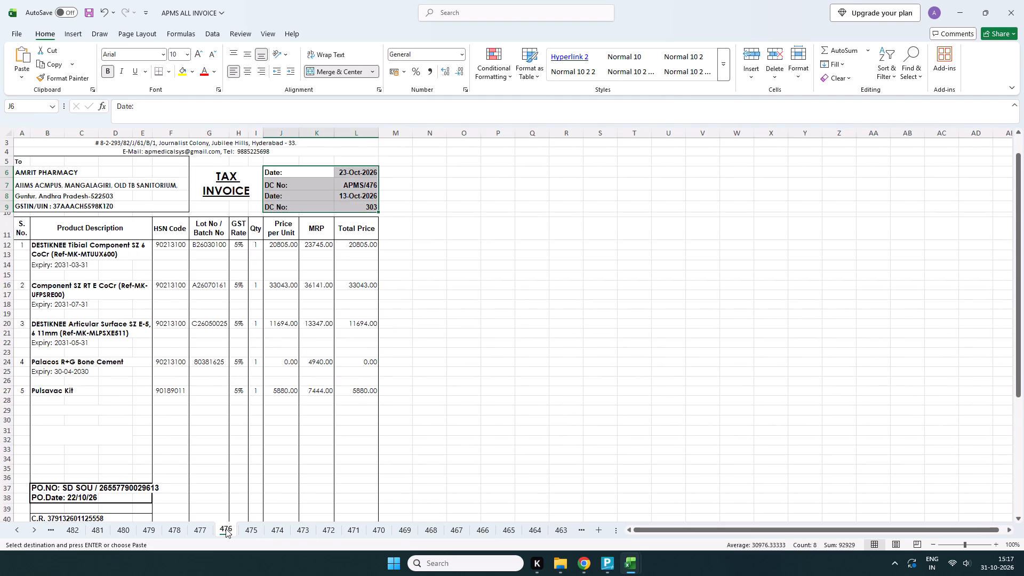
click(203, 530)
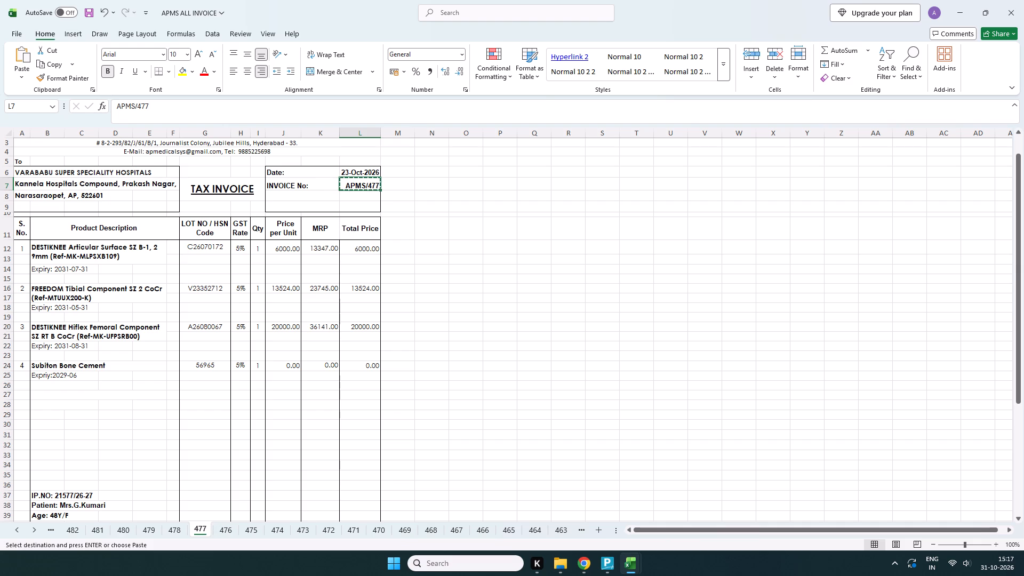
scroll(527, 423, down, 4)
scroll(523, 427, up, 5)
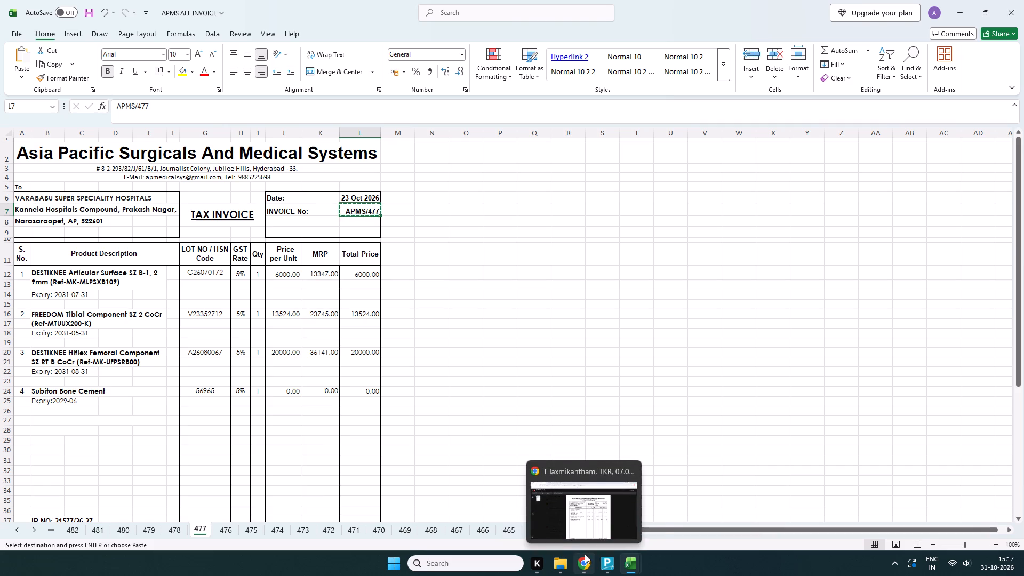
click(621, 498)
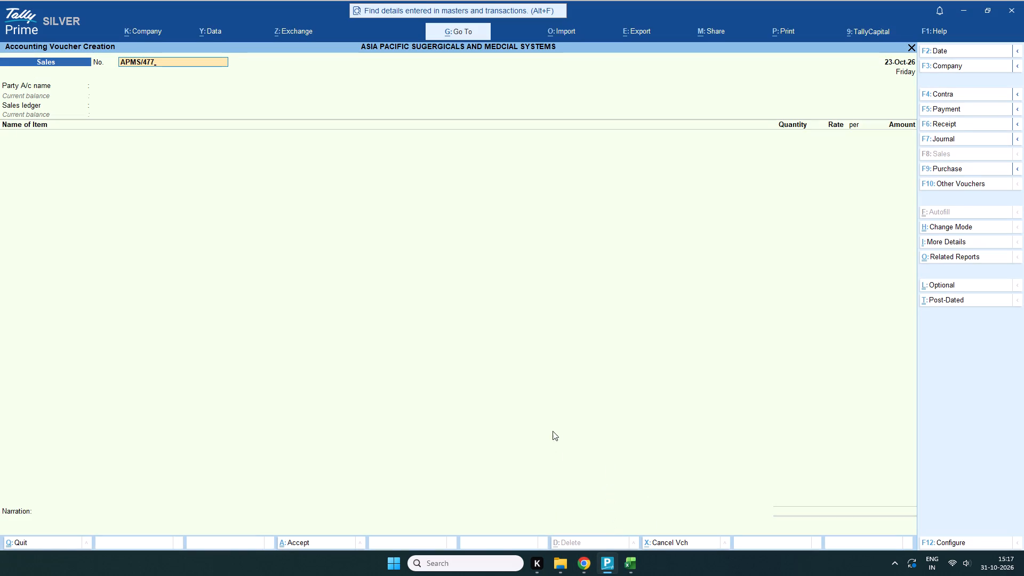
Keep voucher number APMS/477 and choose VARABABU SUPER SPECIALITY HOSPITALS as the party account.
key(Return)
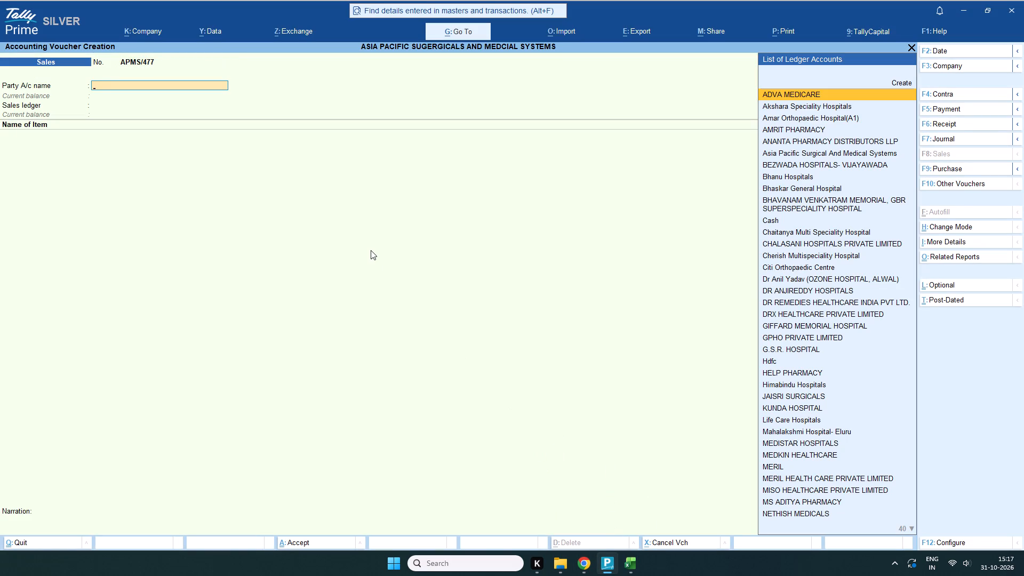
text(VARA)
click(833, 106)
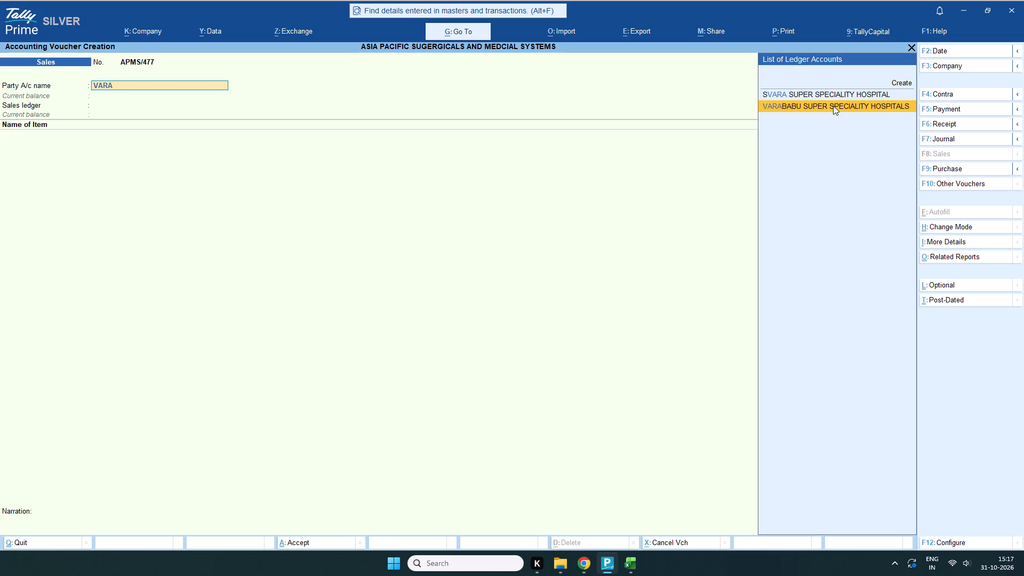
click(815, 108)
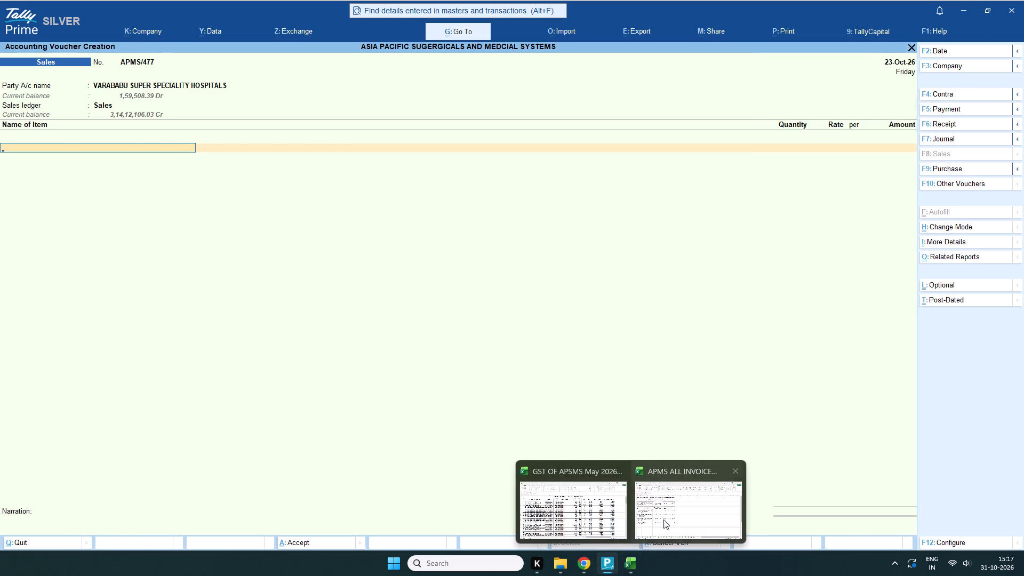
Copy Ref-MK-MLPSXB109 from Excel sheet 477, add the matching DESTIKNEE Articular Surface item to the voucher and check its MRP against the invoice.
click(663, 510)
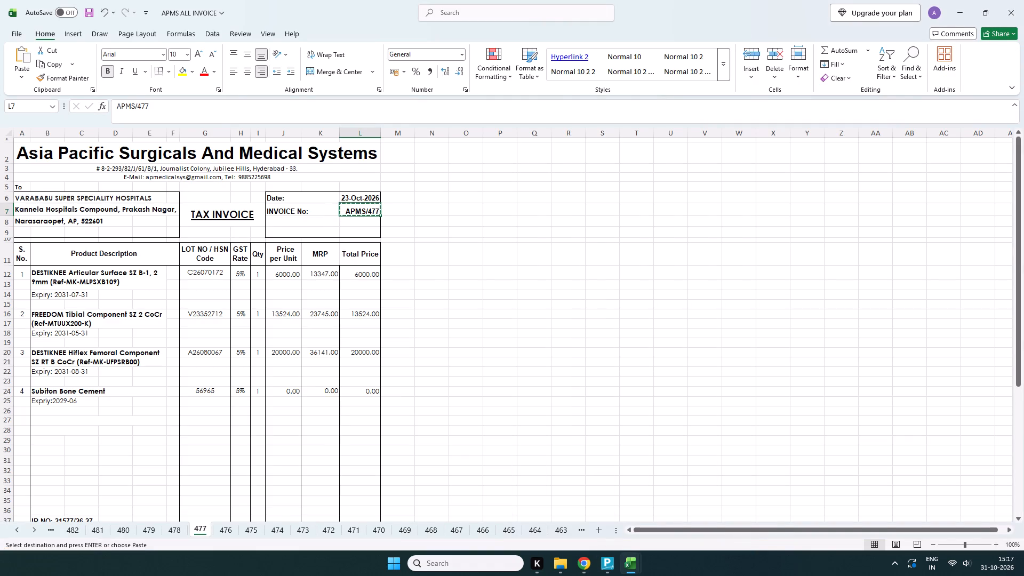
click(119, 289)
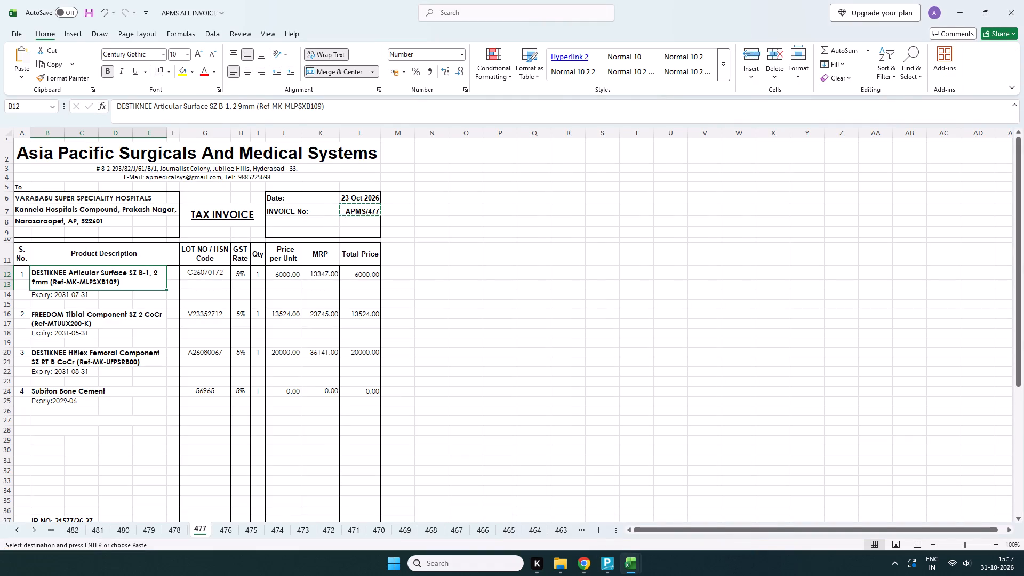
drag(258, 103, 286, 107)
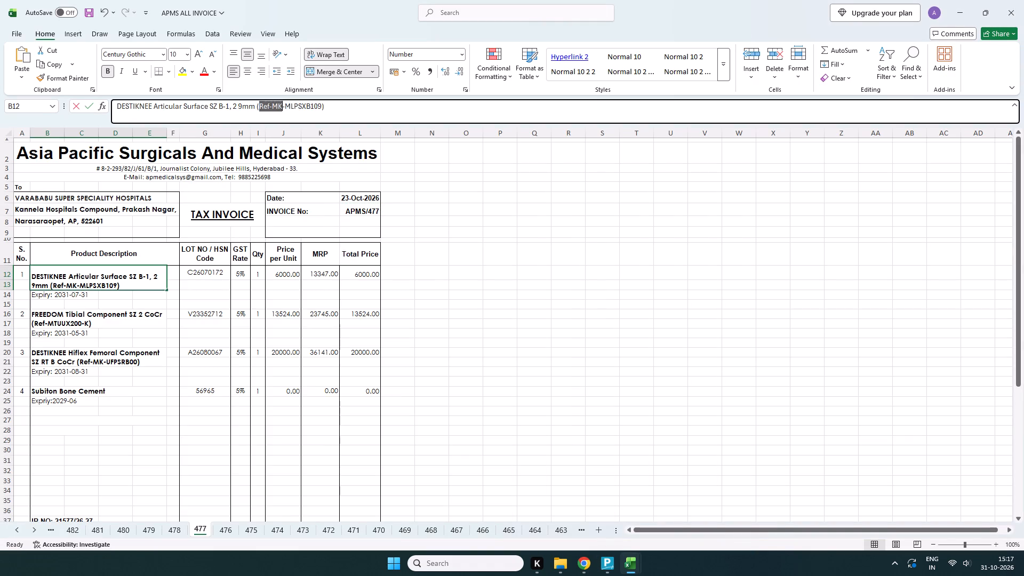
drag(286, 107, 320, 109)
key(ctrl+c)
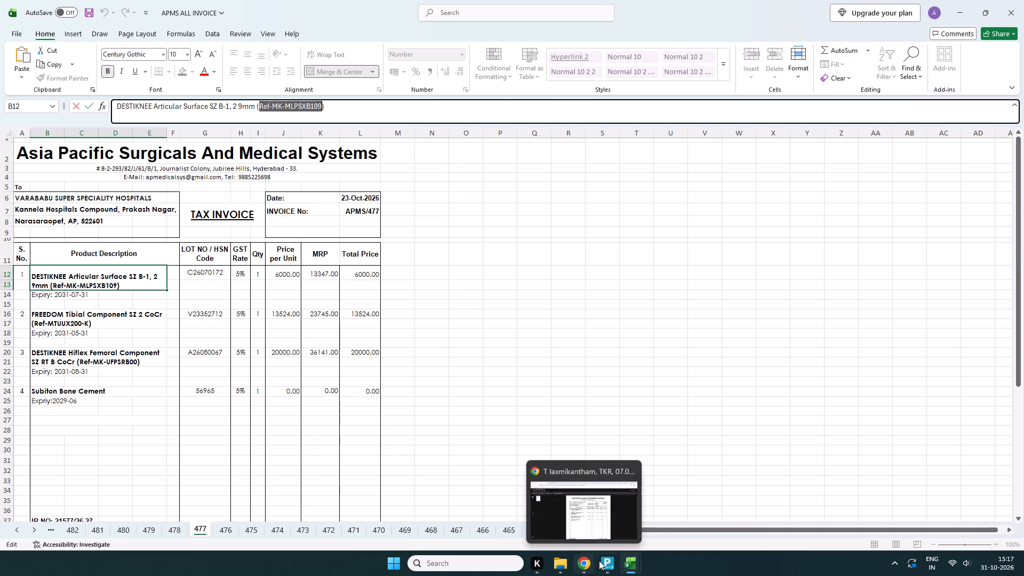
click(581, 495)
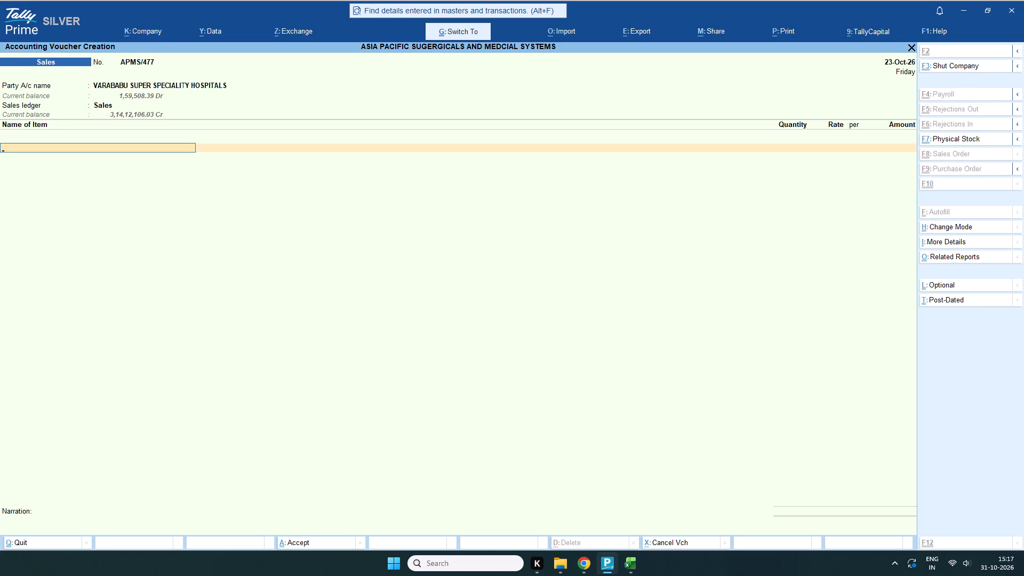
key(ctrl+v)
click(770, 108)
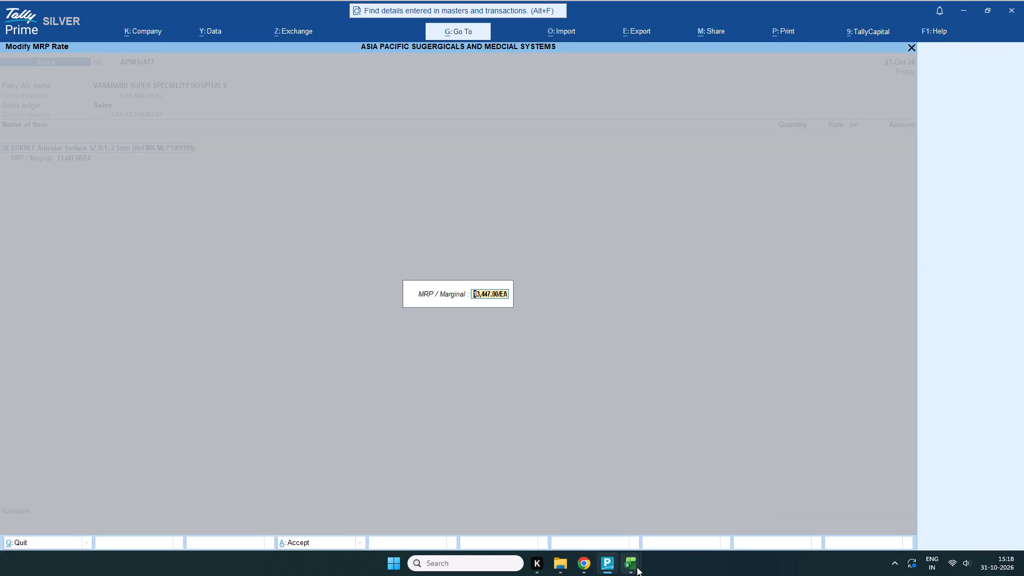
click(666, 495)
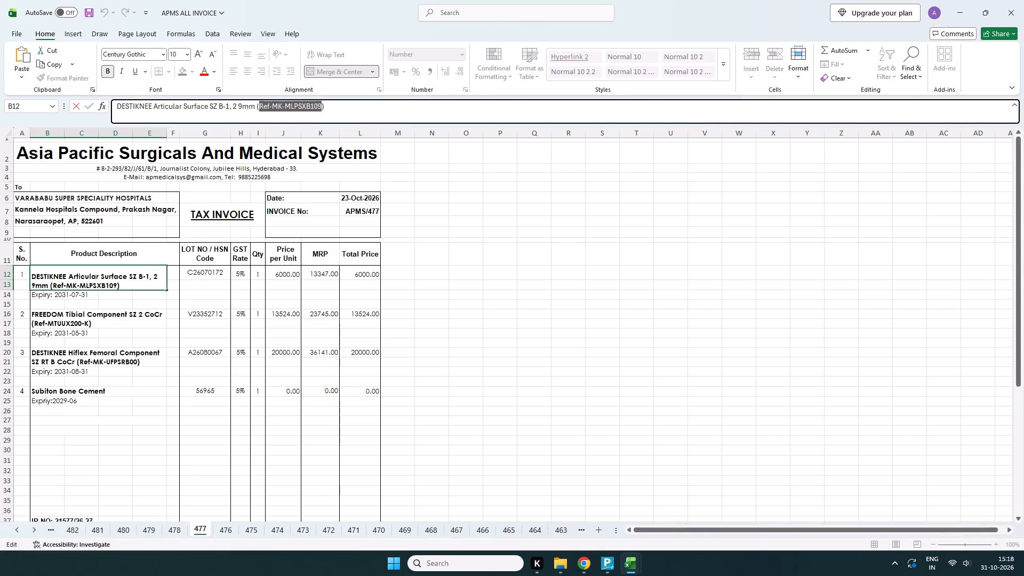
click(610, 516)
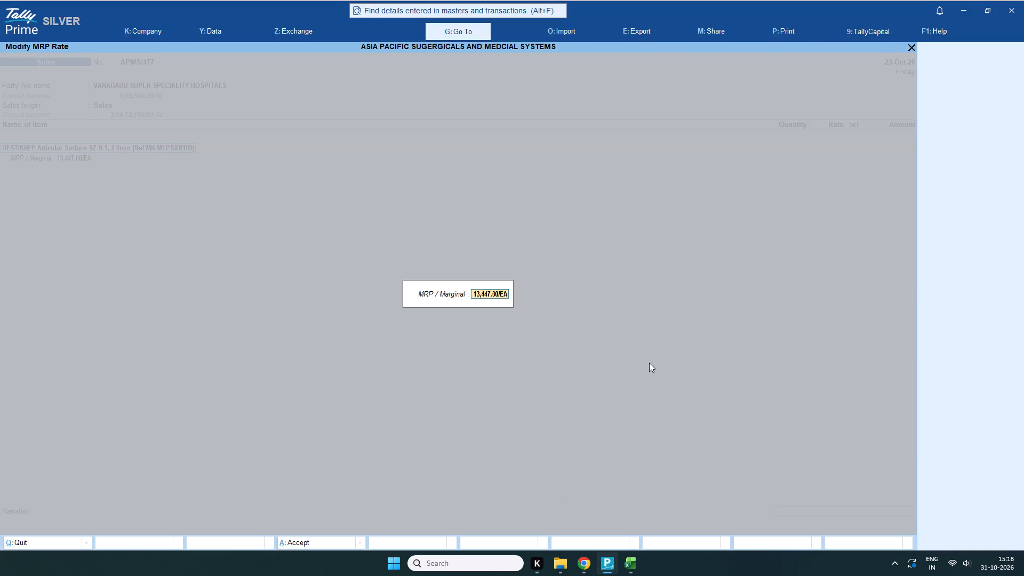
Open the DESTIKNEE Articular Surface stock item for alteration and set its HSN/SAC to C26070172, copied from the Excel invoice.
click(908, 46)
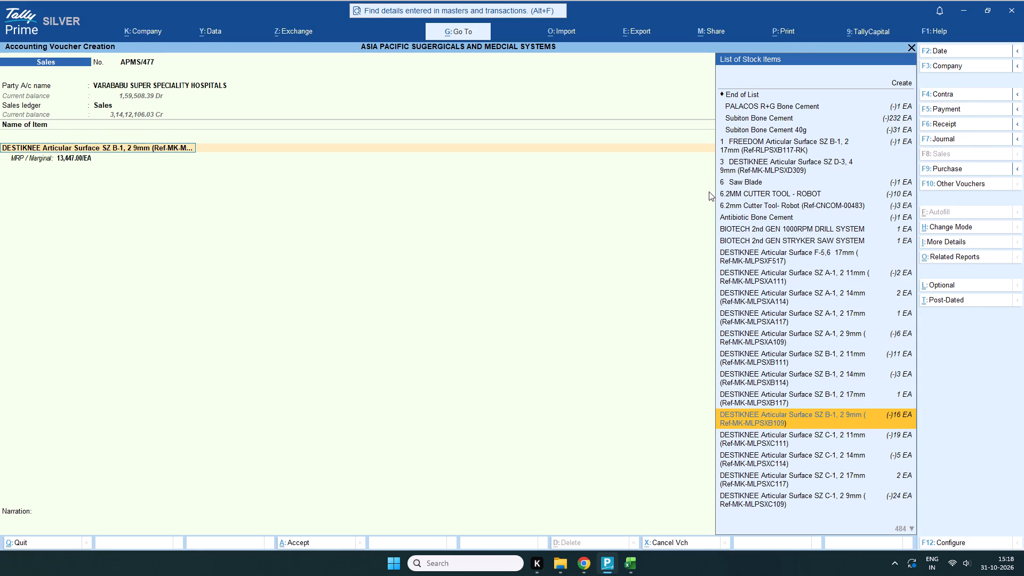
key(ctrl+Return)
key(Return)
key(Return)
key(Return)
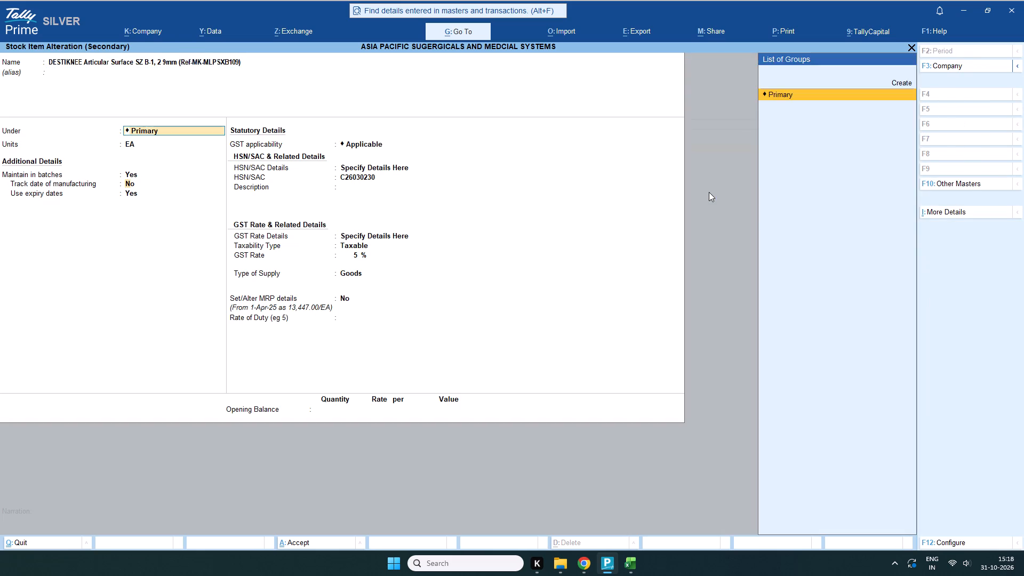
key(Return)
key(Return)
key(Return)
key(Return)
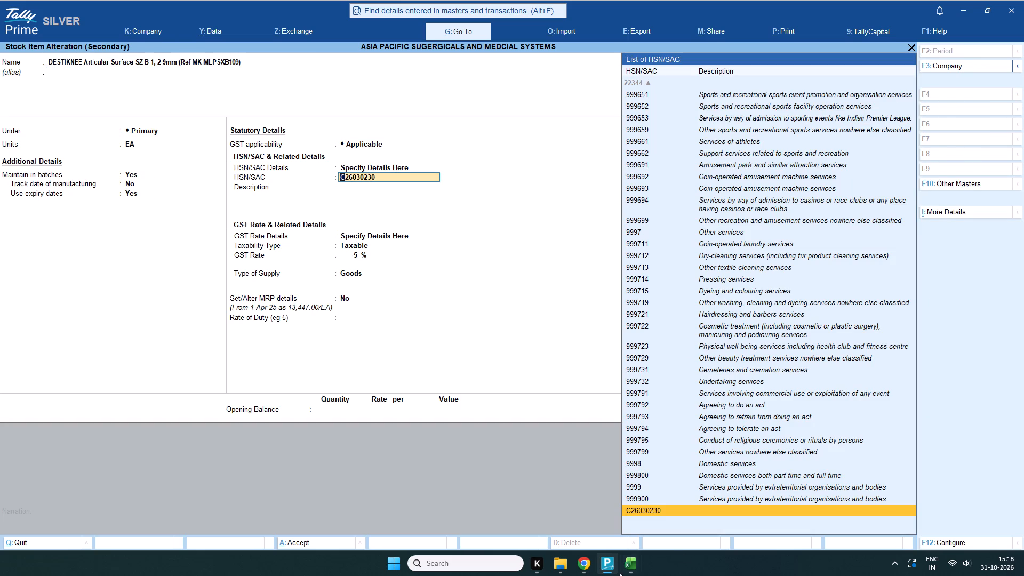
click(654, 509)
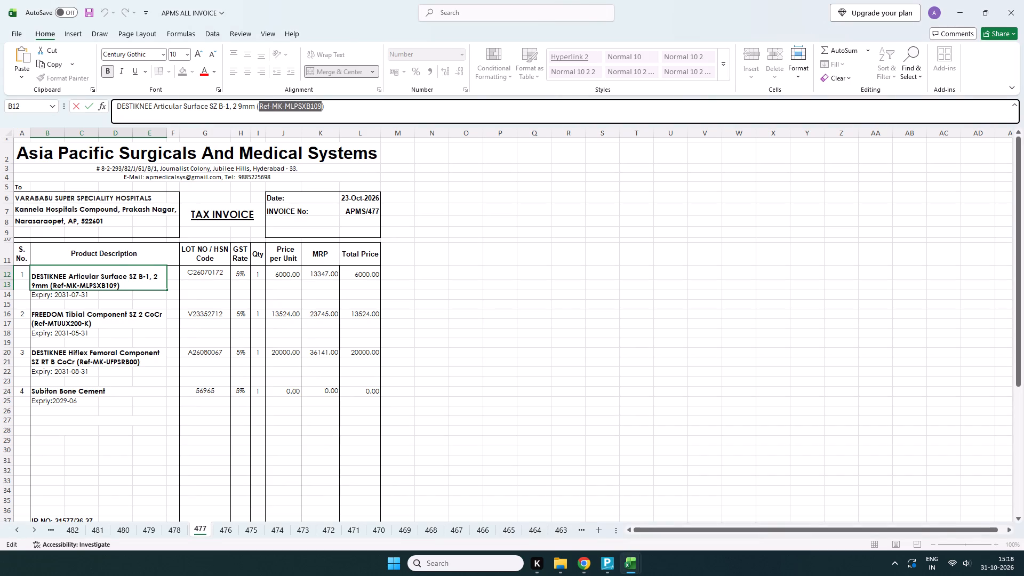
click(214, 278)
key(ctrl+c)
click(606, 502)
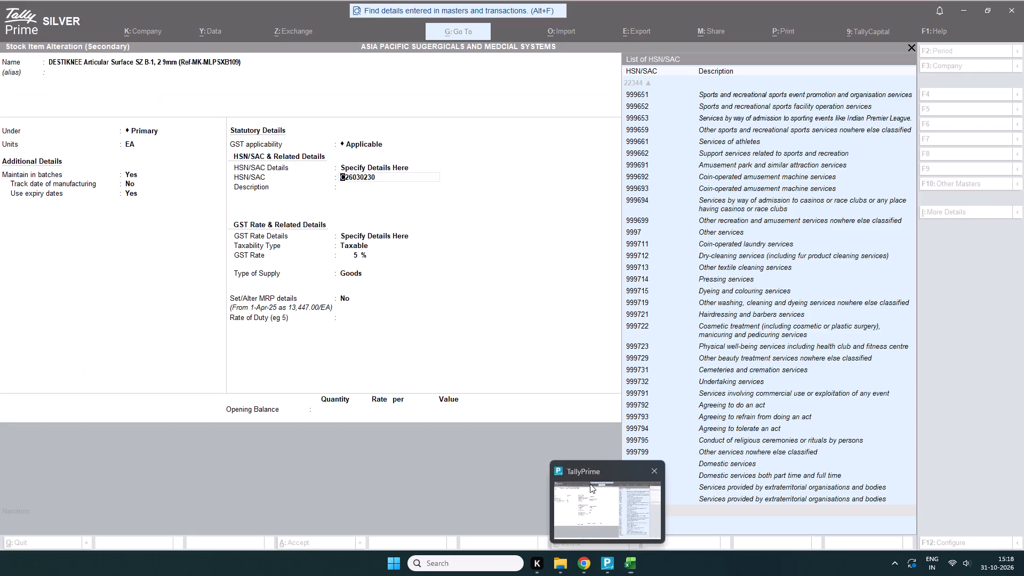
key(ctrl+v)
key(Return)
Keep the remaining GST, supply and MRP details of the DESTIKNEE Articular Surface stock item and save it.
key(Return)
key(Return)
key(Return)
key(Return)
key(Return)
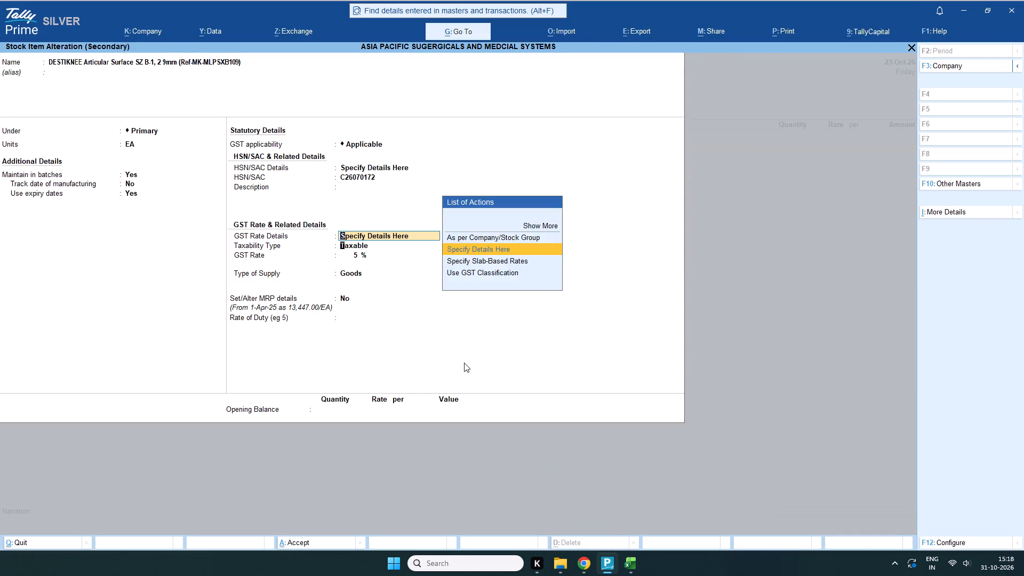
key(Return)
key(Return)
key(Return)
key(Return)
key(Return)
key(Return)
key(Return)
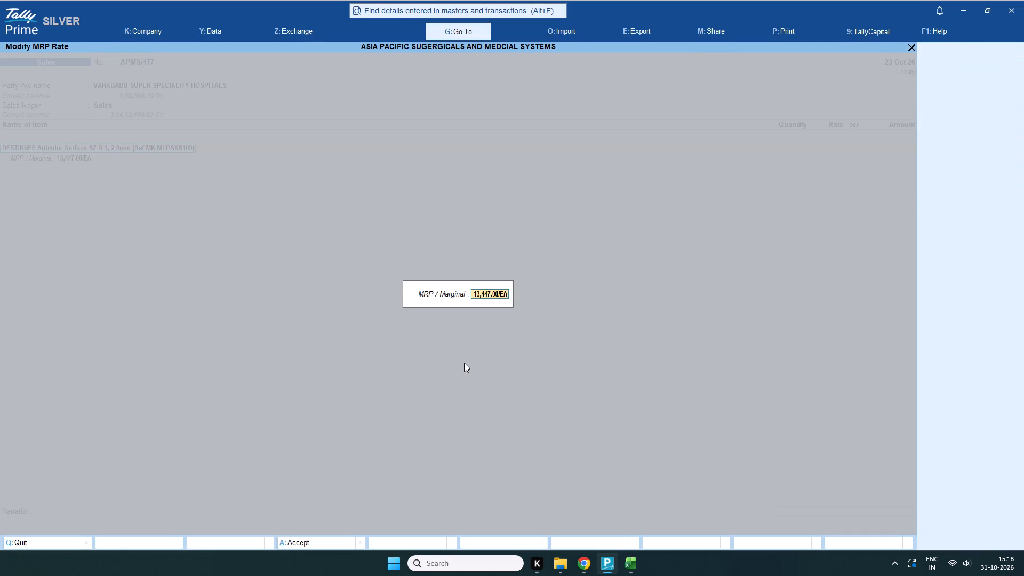
Keep the item's MRP and allocate it with tracking number Not Applicable, batch C26070172, quantity 1 and rate 6,000.
key(Return)
scroll(464, 363, up, 2)
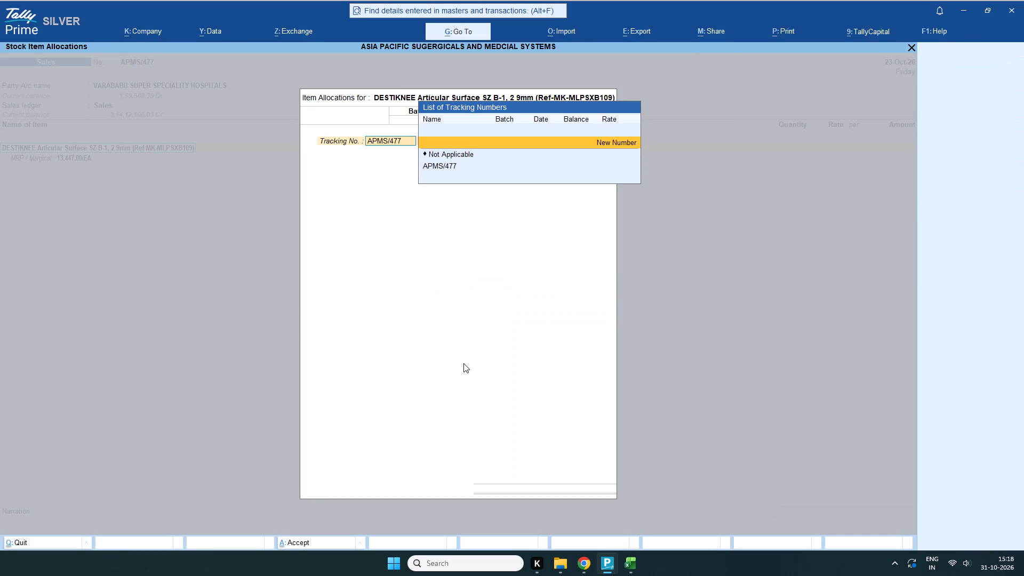
scroll(463, 363, down, 1)
click(444, 150)
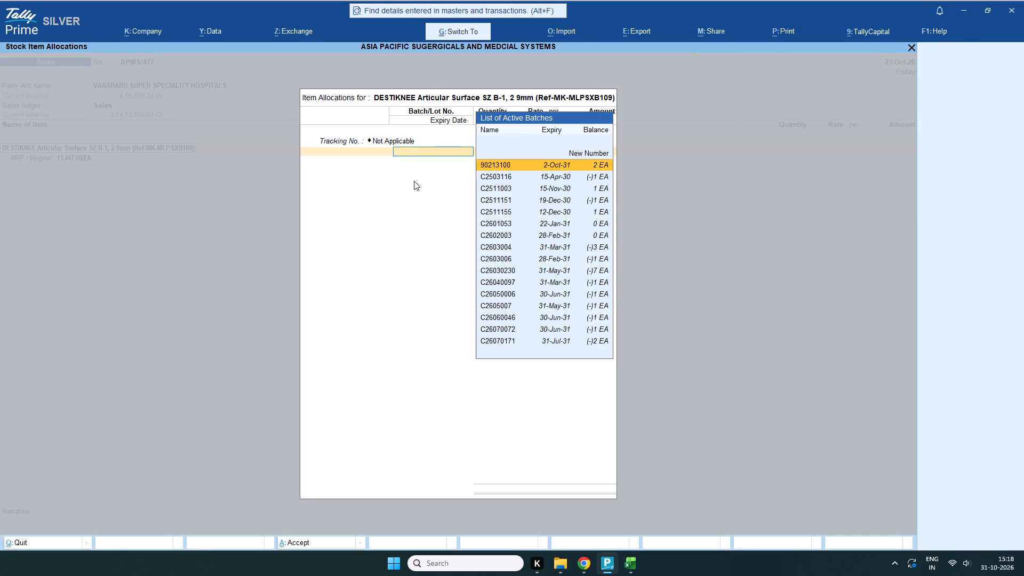
key(ctrl+v)
key(Return)
key(Return)
key(1)
key(Return)
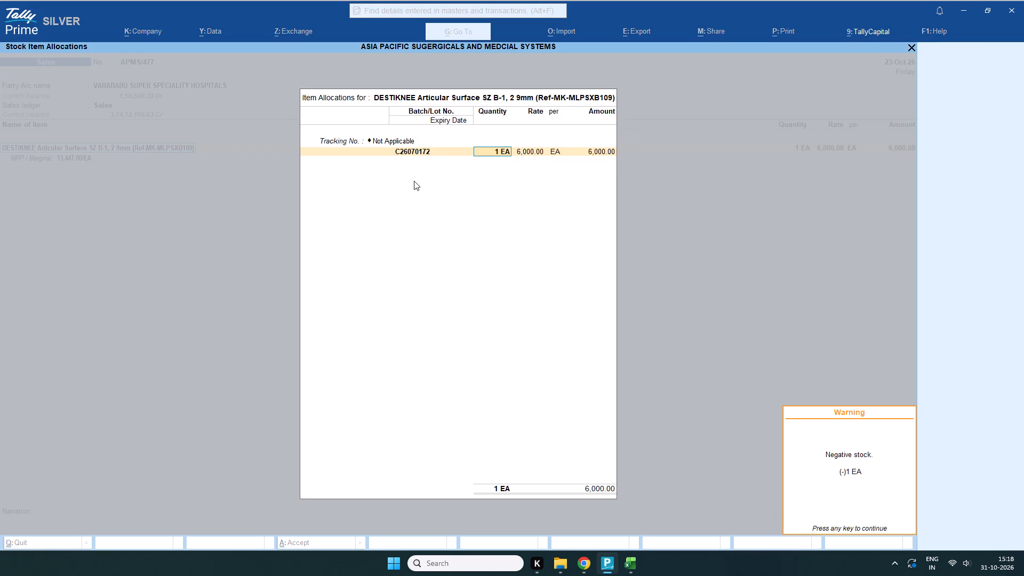
key(Return)
key(Return)
key(Return)
key(Return)
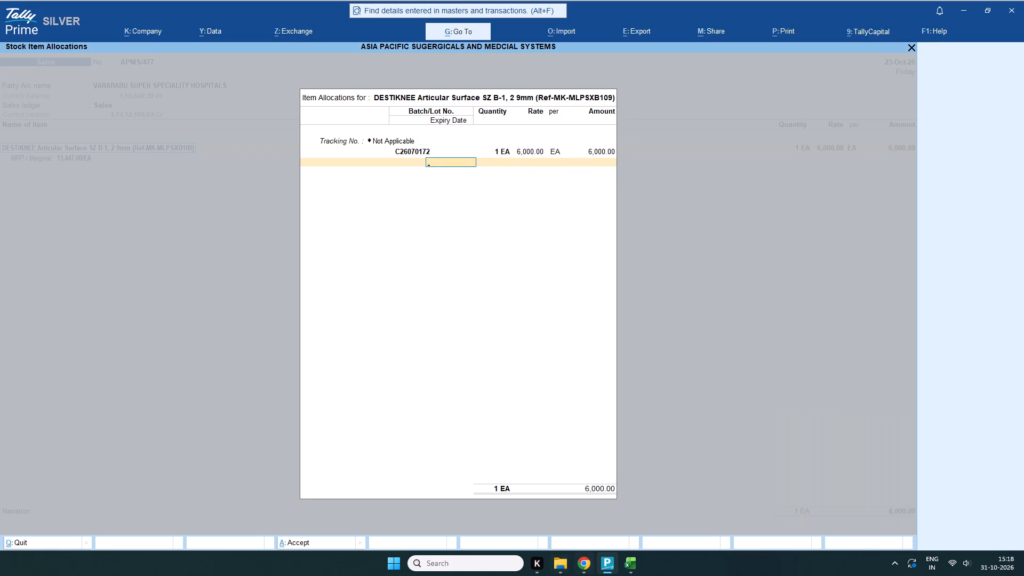
Check the expiry in the Excel invoice, set the batch's expiry date to 31-07-2031 and finish the Articular Surface allocation.
click(643, 511)
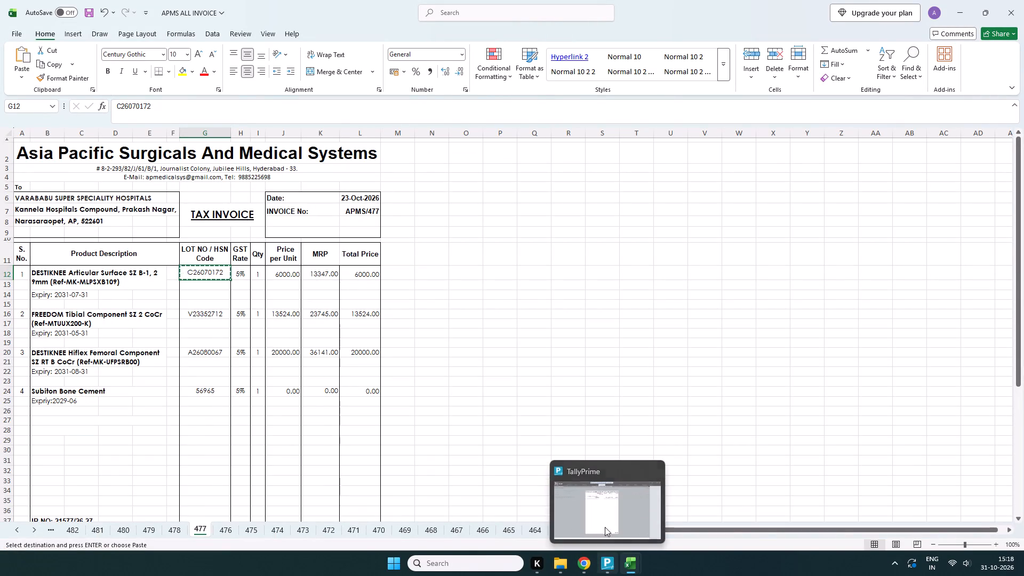
click(597, 495)
text(31-07-2031)
key(Return)
key(Return)
key(Return)
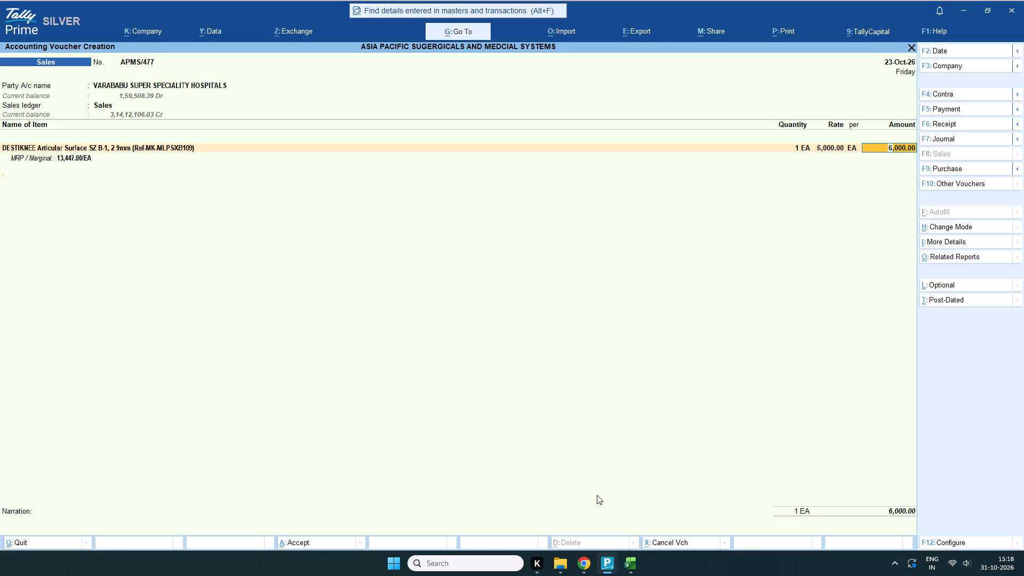
Copy Ref-MTUUX200-K from Excel sheet 477 and add the matching FREEDOM Tibial Component SZ 2 CoCr item to the voucher.
click(651, 505)
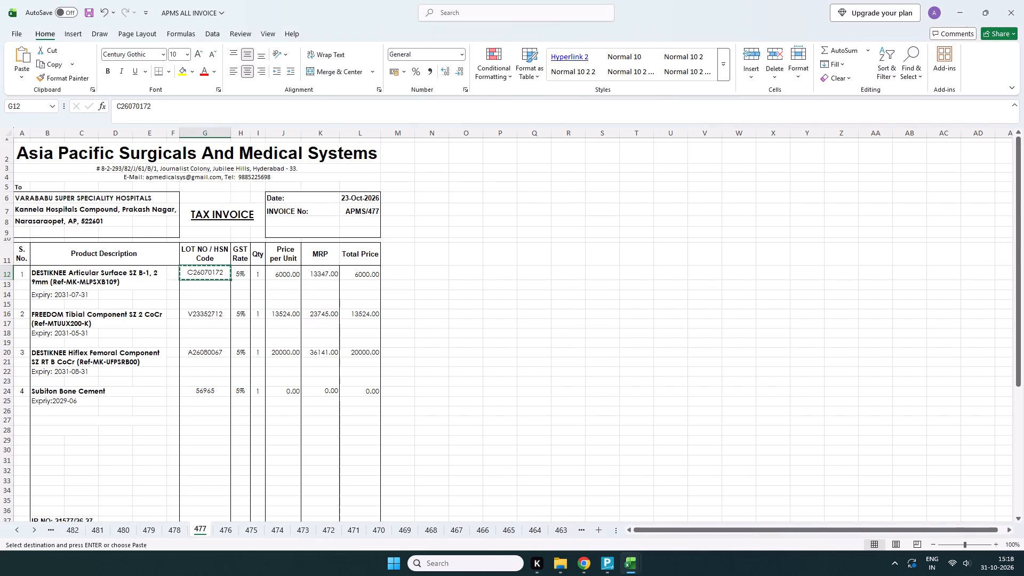
click(100, 322)
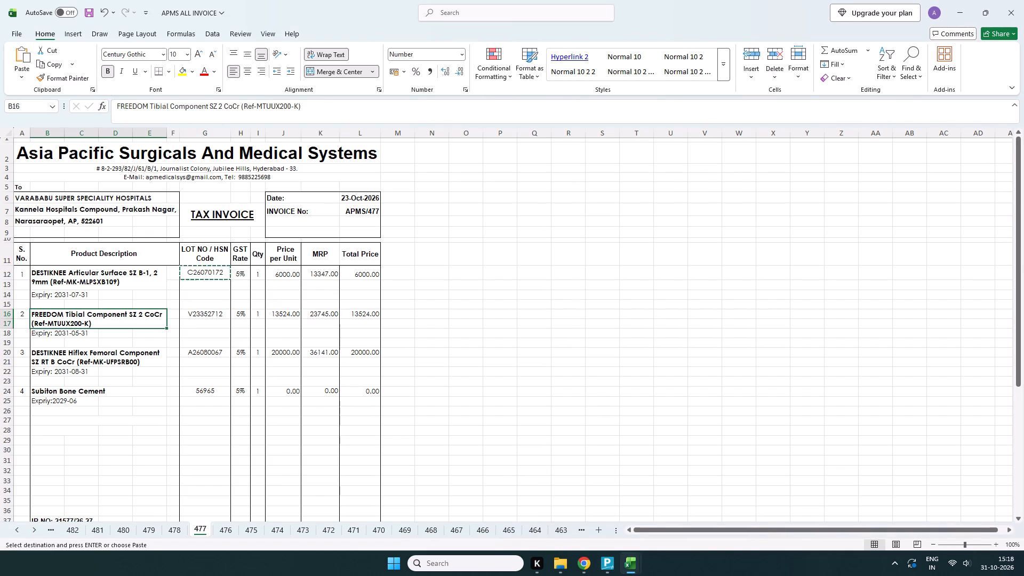
drag(244, 106, 300, 110)
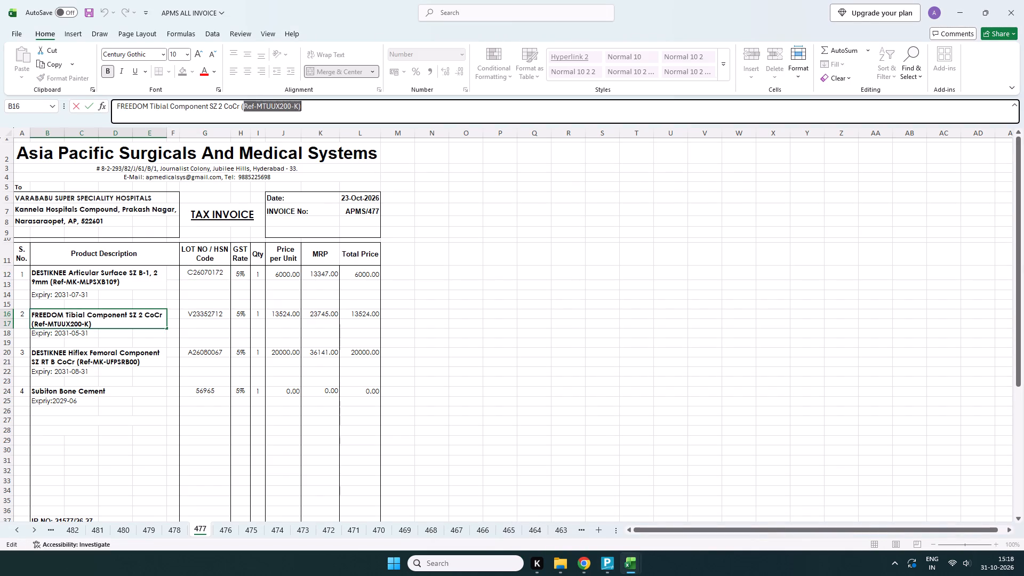
key(ctrl+c)
click(599, 496)
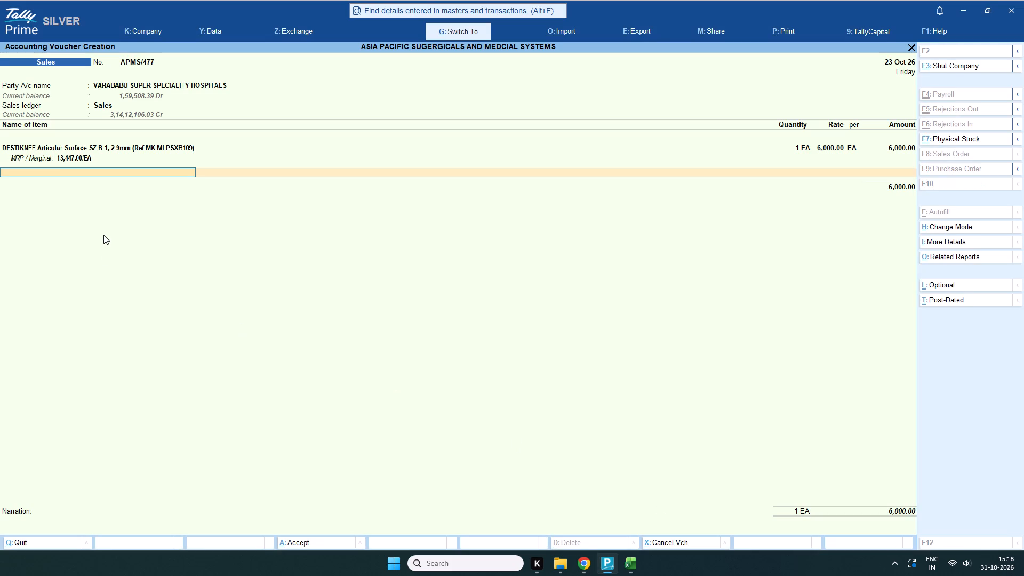
key(ctrl+v)
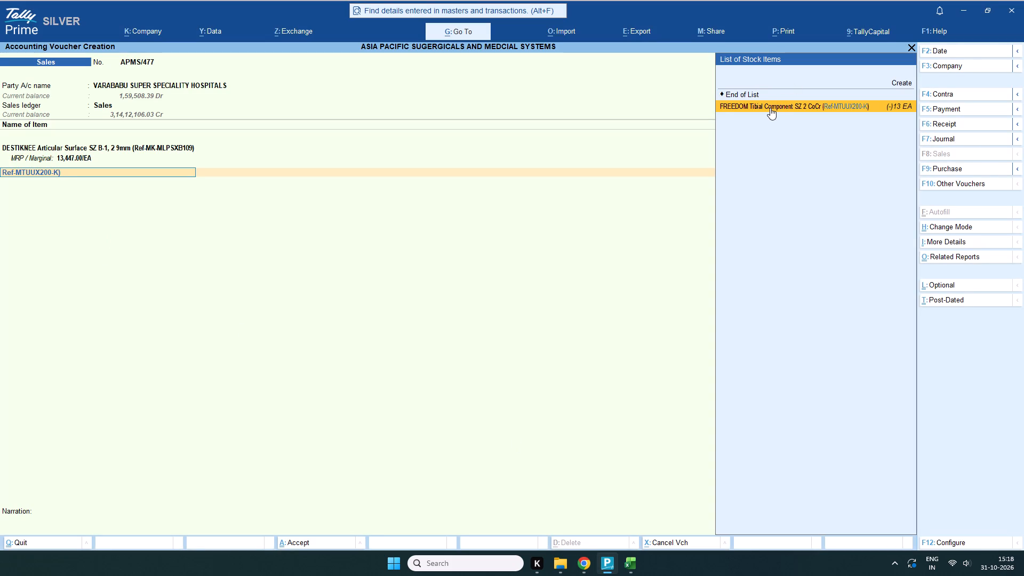
click(770, 108)
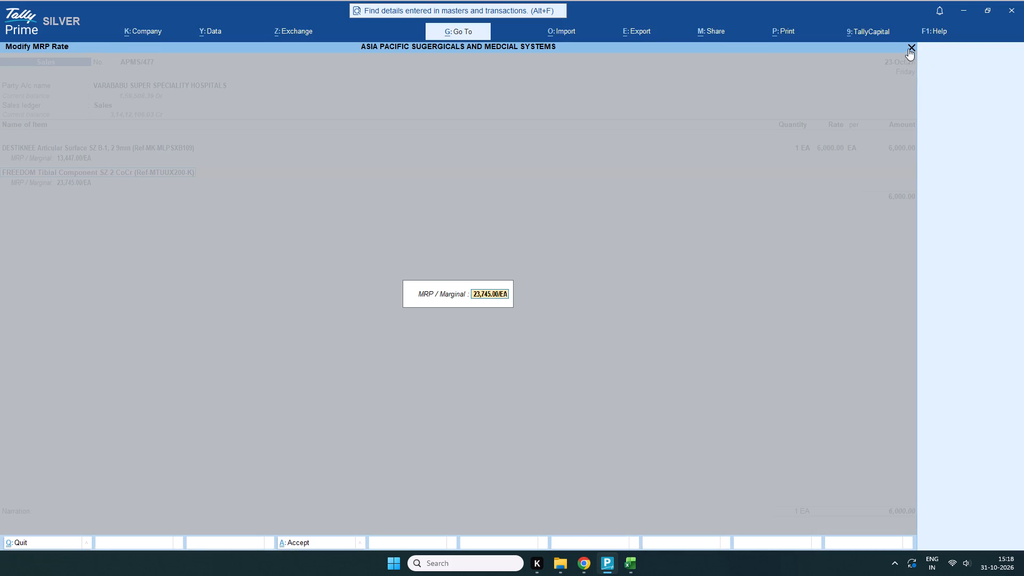
Open the FREEDOM Tibial Component stock item for alteration and set its HSN/SAC to V23352712, copied from Excel sheet 477.
click(909, 47)
key(ctrl+Return)
key(Return)
key(Return)
key(Return)
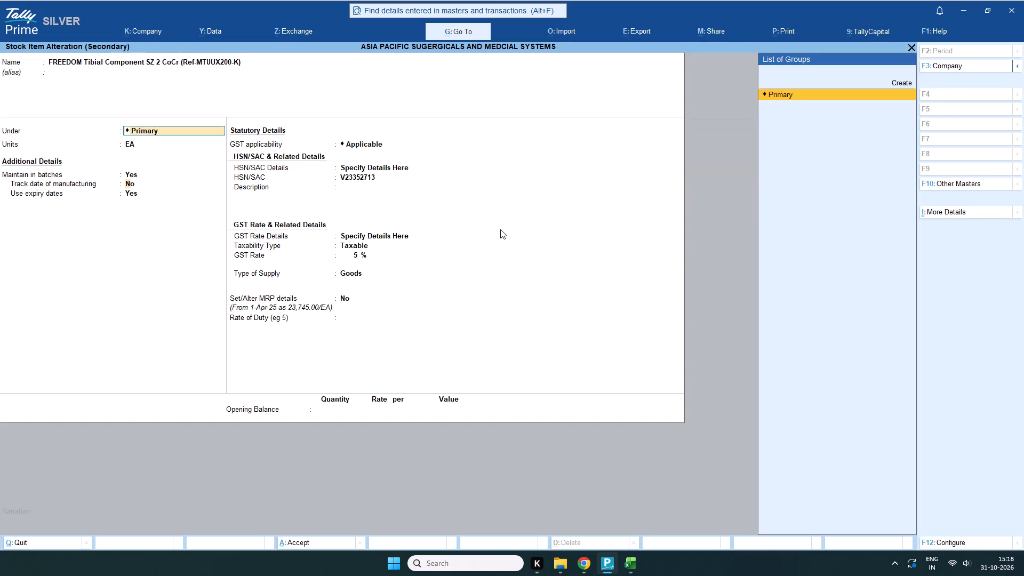
key(Return)
key(Return)
key(Return)
key(Return)
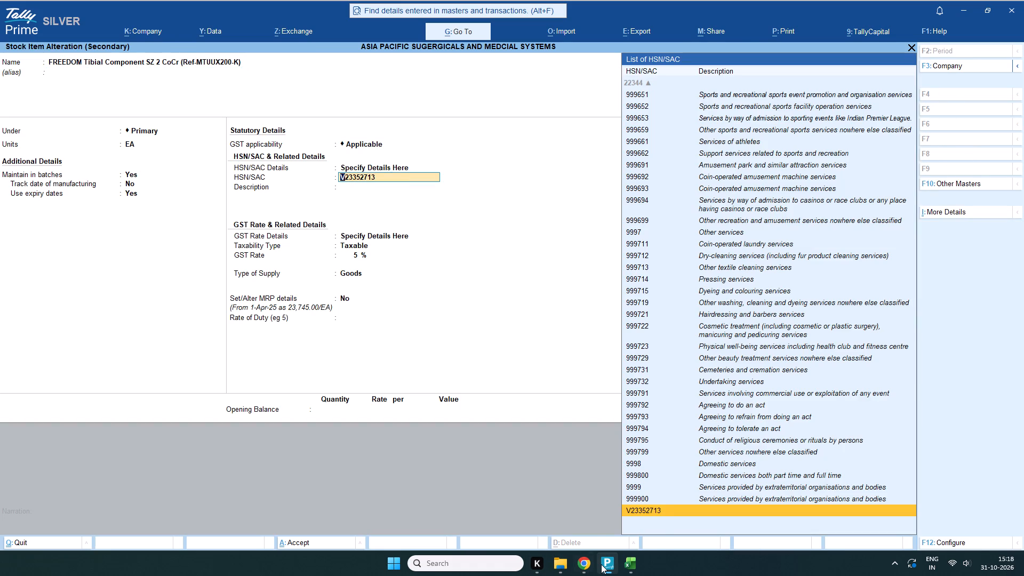
click(671, 494)
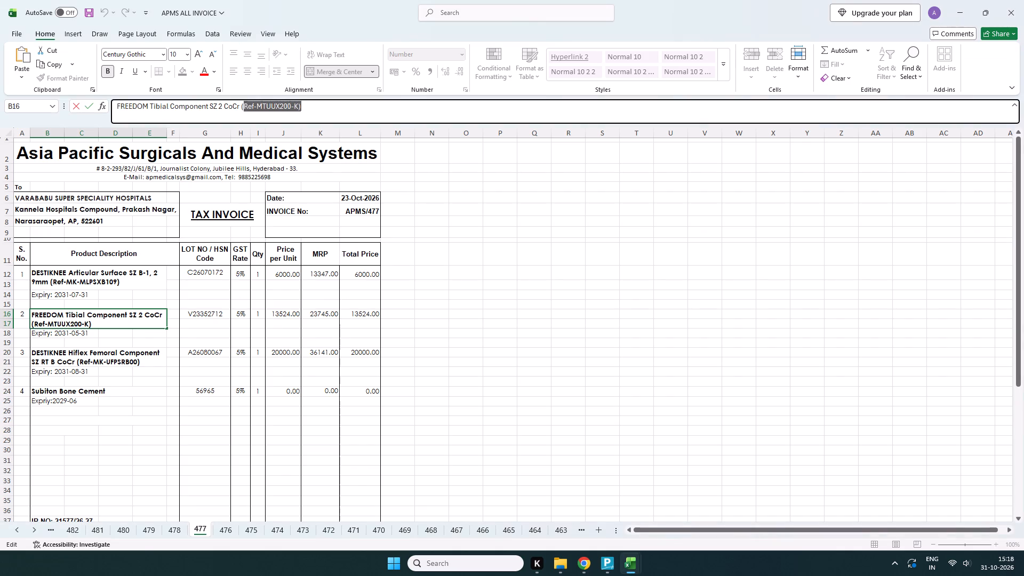
click(217, 312)
key(ctrl+c)
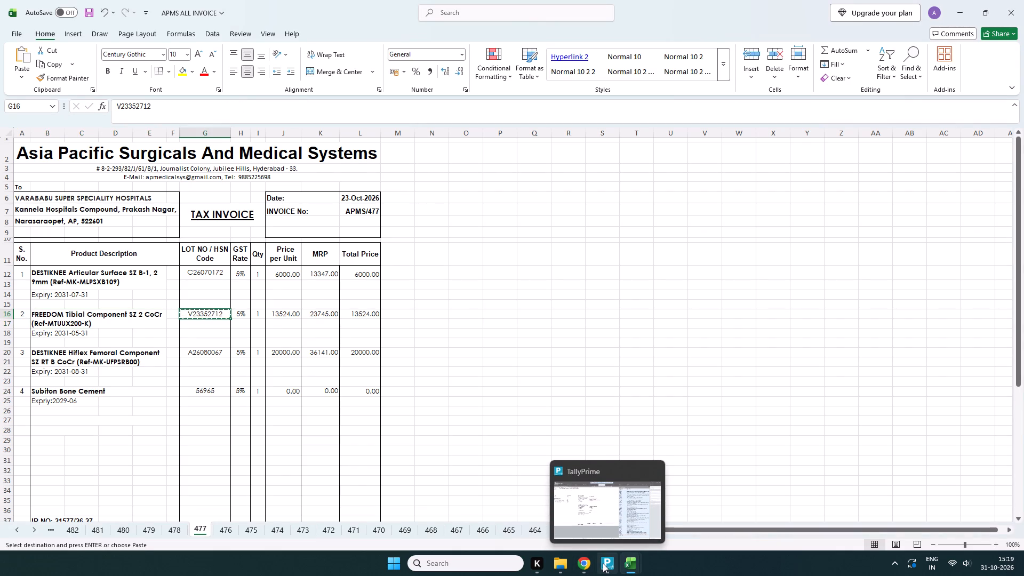
click(597, 505)
key(ctrl+v)
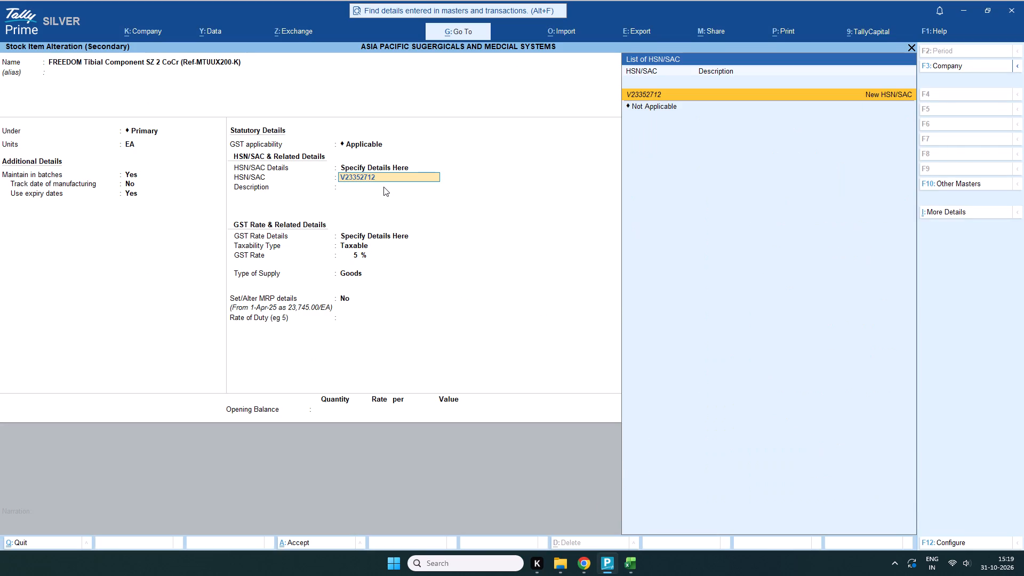
key(Return)
Keep the remaining GST, supply and MRP details of the FREEDOM Tibial Component stock item and save it.
key(Return)
key(Return)
key(Return)
key(Return)
key(Return)
key(Return)
key(Return)
key(Return)
key(Return)
key(Return)
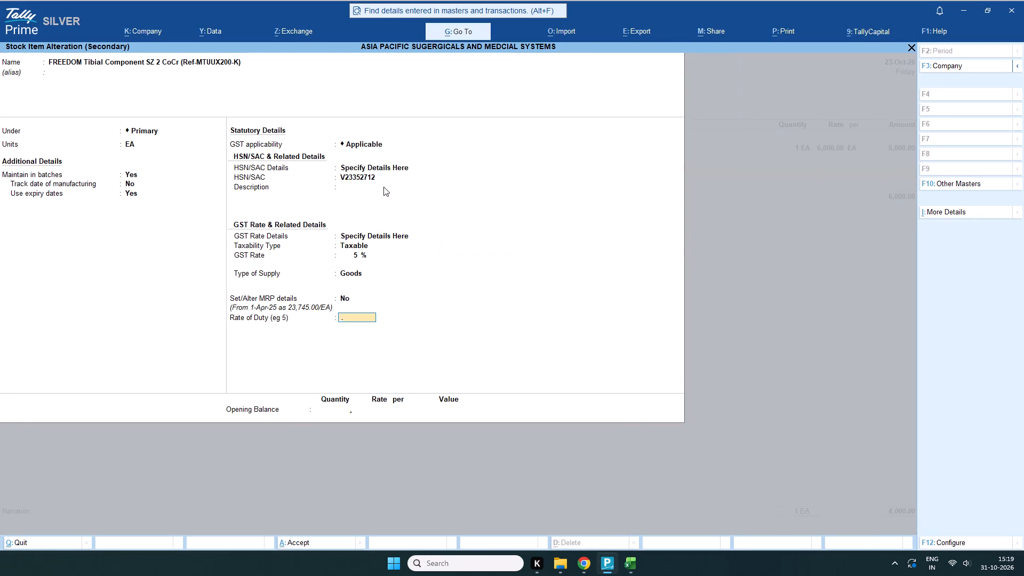
key(Return)
key(Return)
Keep the Tibial Component's MRP and allocate it with tracking number Not Applicable, batch V23352712, quantity 1 and rate 13,524.
key(Return)
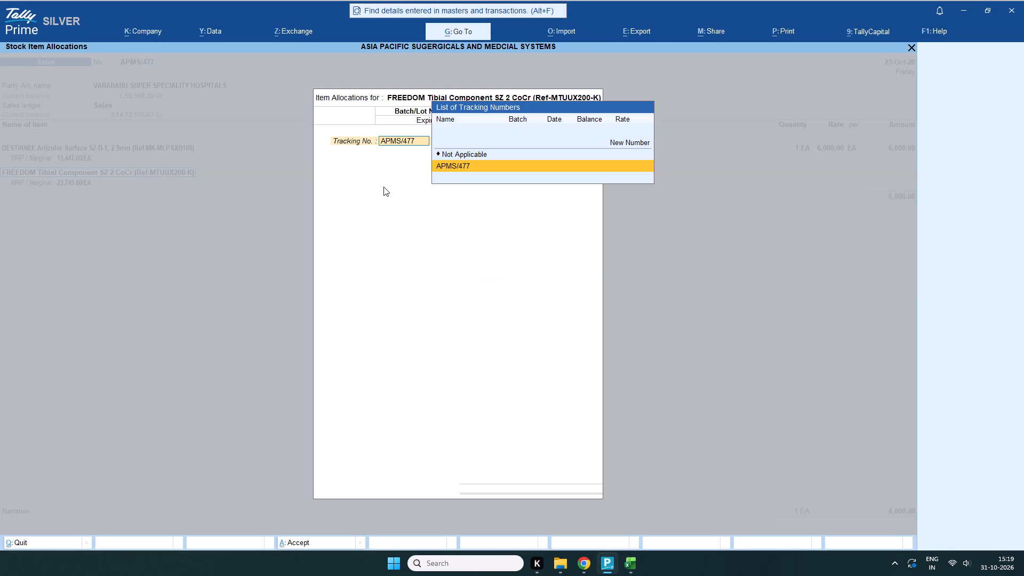
scroll(468, 149, up, 1)
click(465, 152)
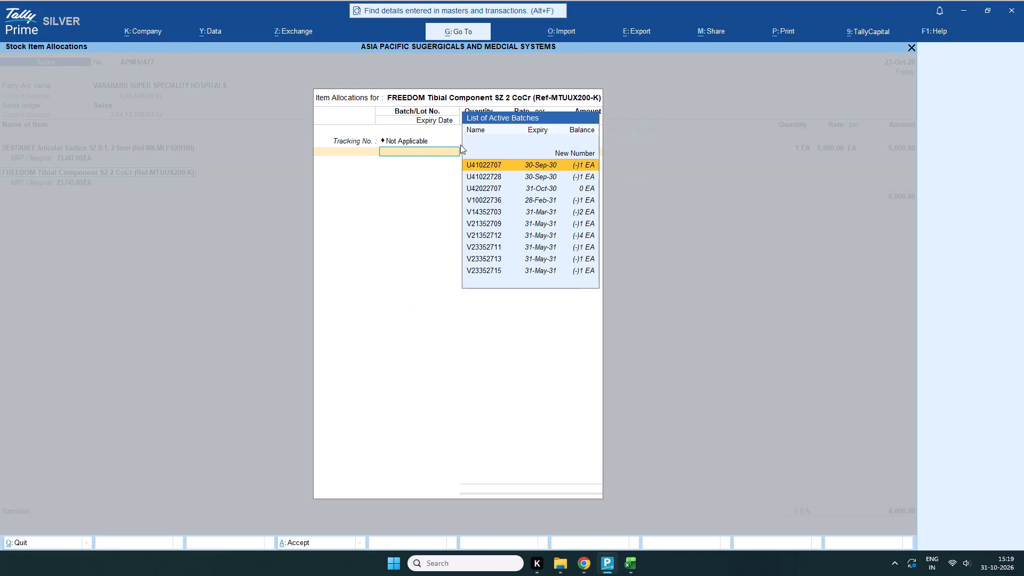
key(ctrl+v)
key(Return)
key(Return)
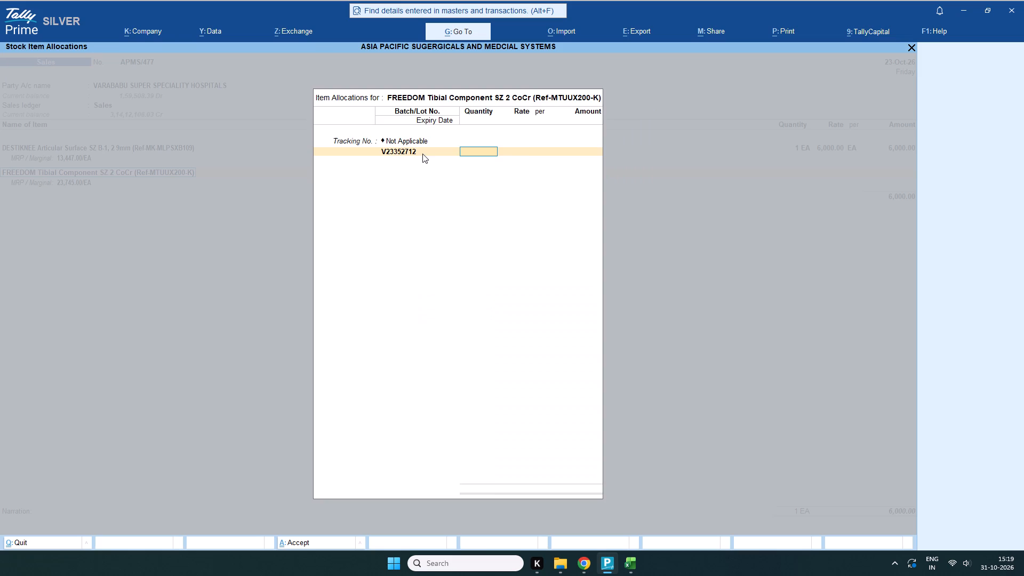
key(1)
key(Return)
key(Return)
text(13524)
key(Return)
key(Return)
key(Return)
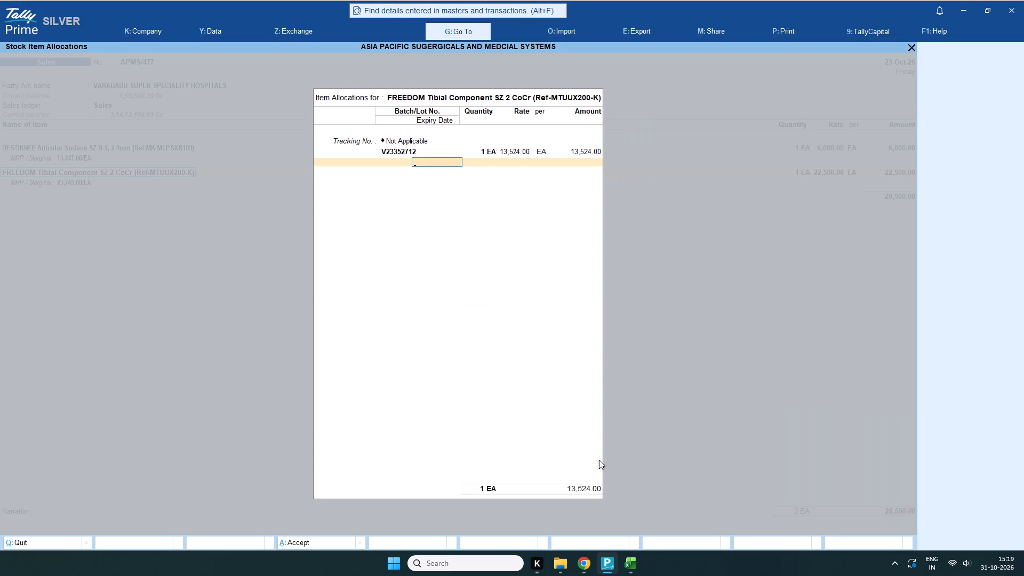
Check the expiry in the Excel invoice, set the batch's expiry date to 31-05-2031 and finish the Tibial Component allocation.
click(646, 500)
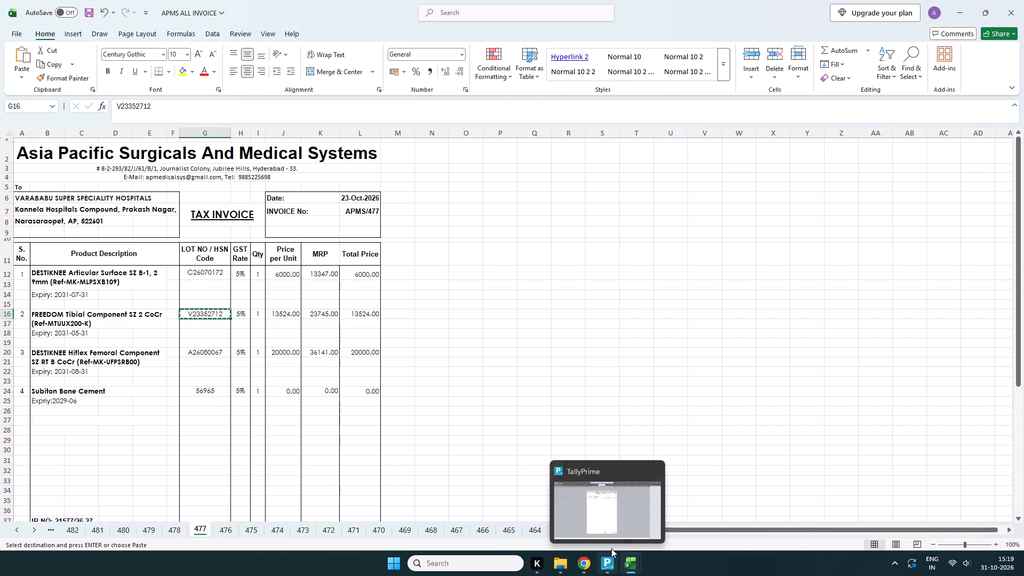
click(612, 513)
text(31-05-2031)
key(Return)
key(Return)
key(Return)
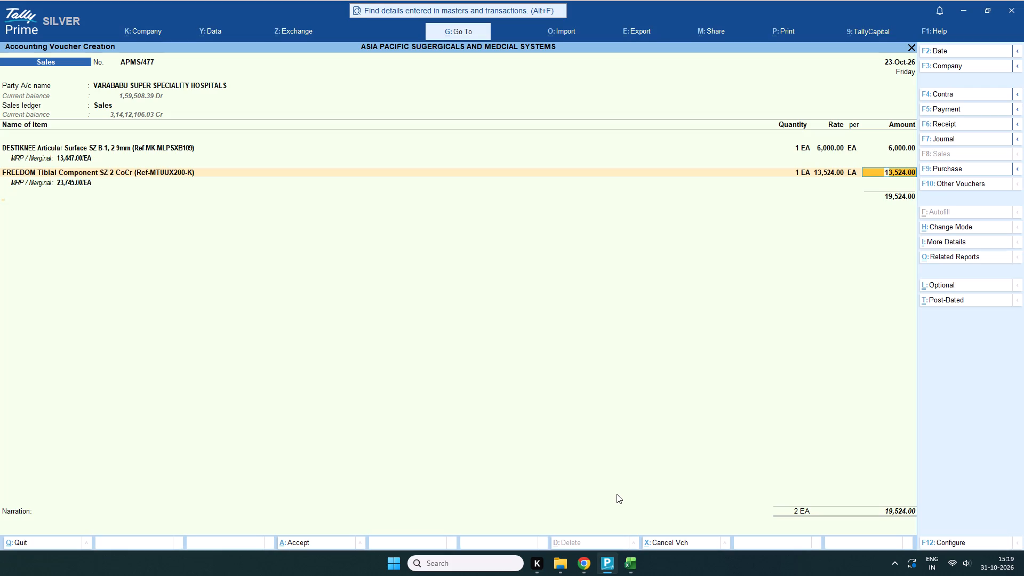
Add the DESTIKNEE Hiflex Femoral Component SZ RT B CoCr item using Ref-MK-UFPSRB00 from Excel sheet 477, and check its MRP against the invoice.
click(643, 506)
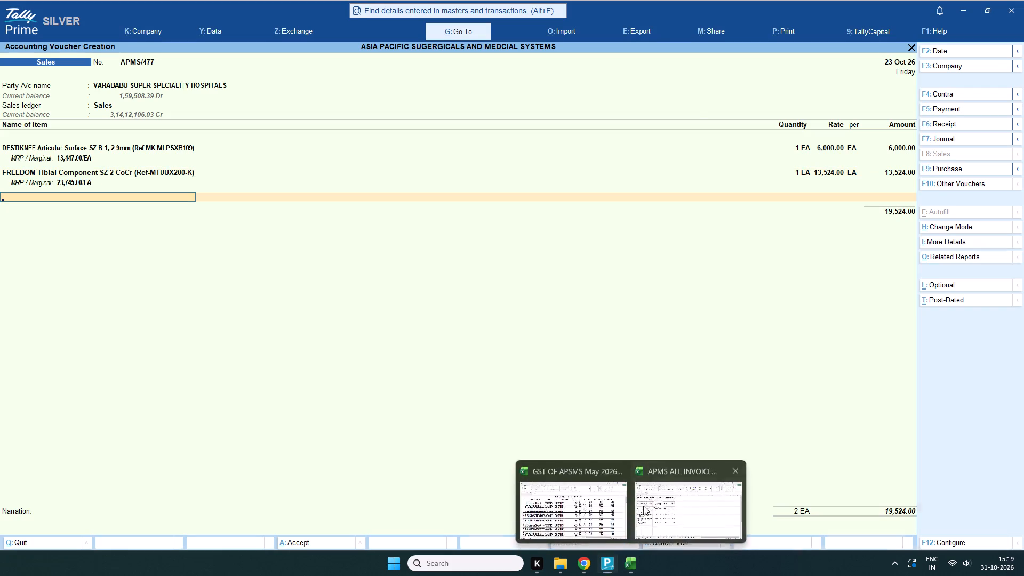
click(143, 363)
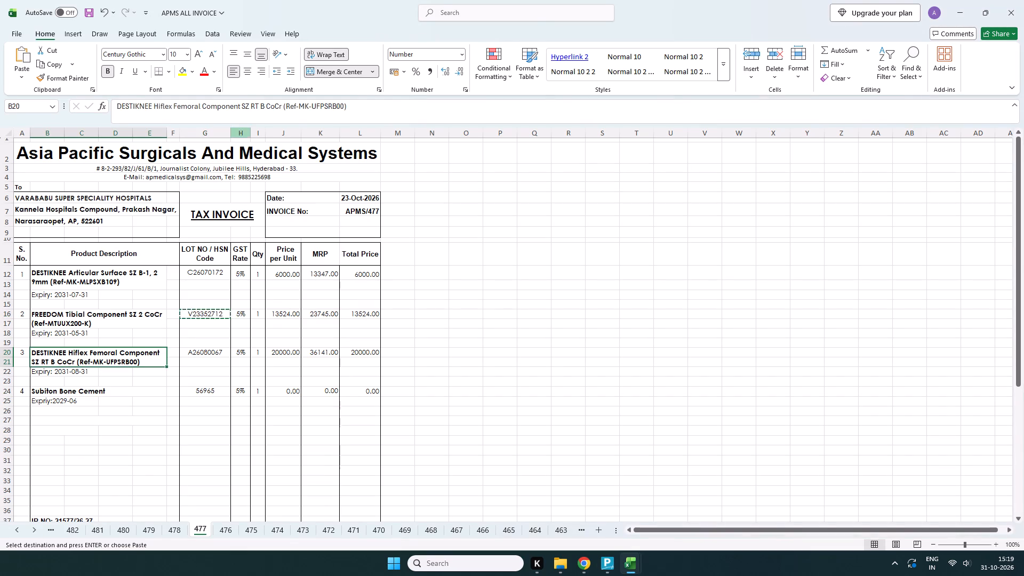
drag(286, 104, 345, 110)
key(ctrl+c)
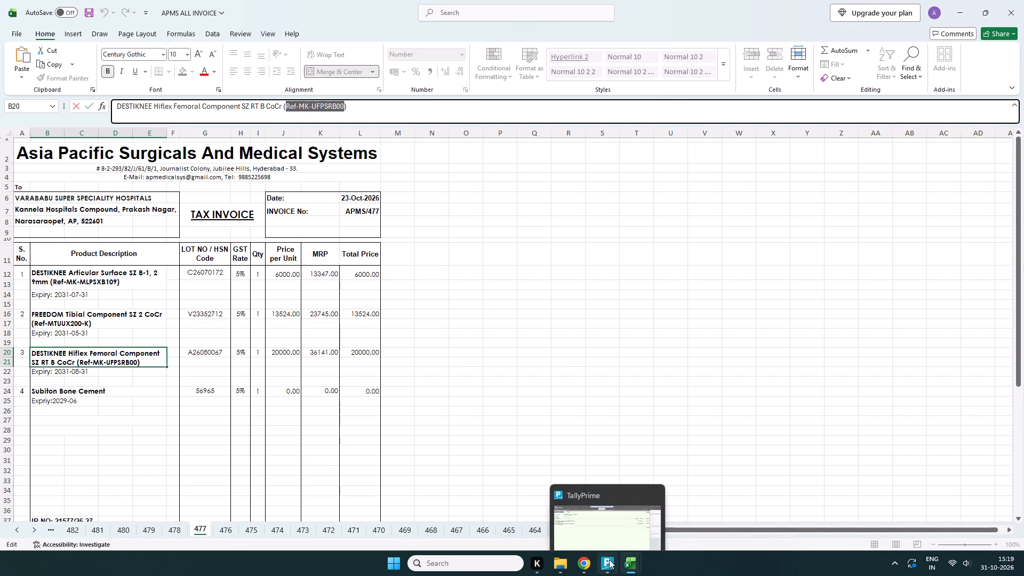
click(608, 488)
key(ctrl+v)
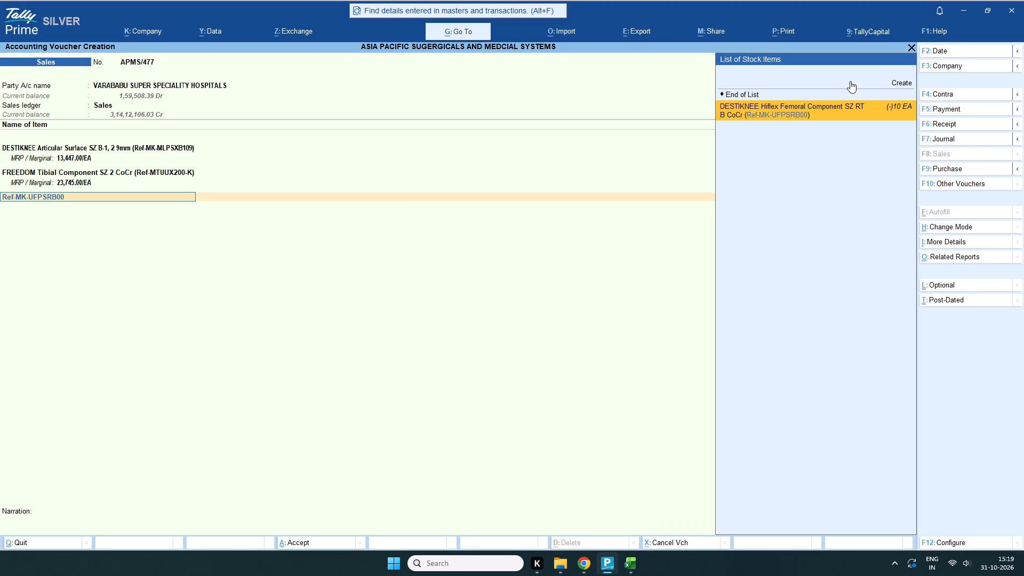
click(773, 115)
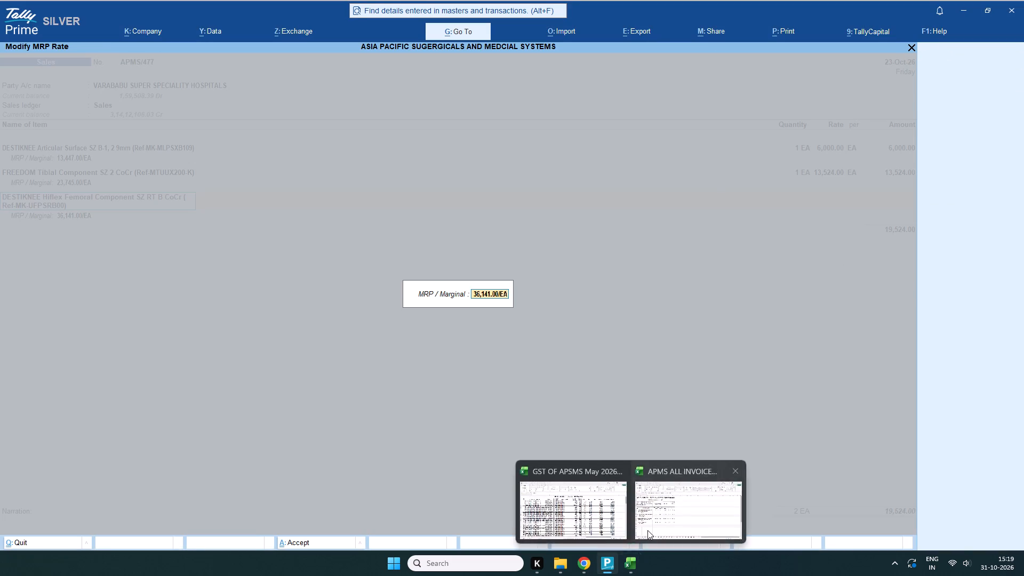
click(647, 530)
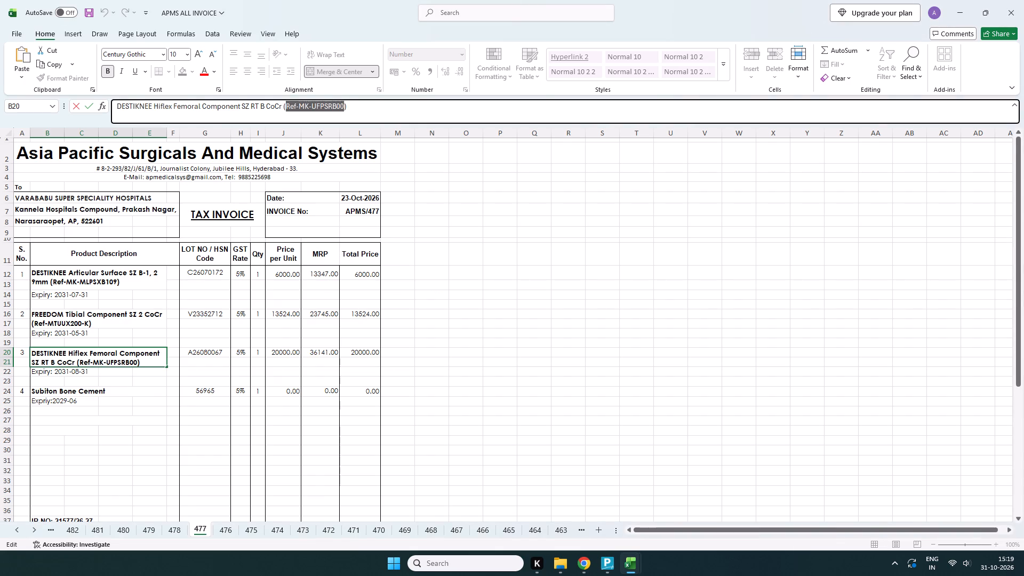
click(624, 501)
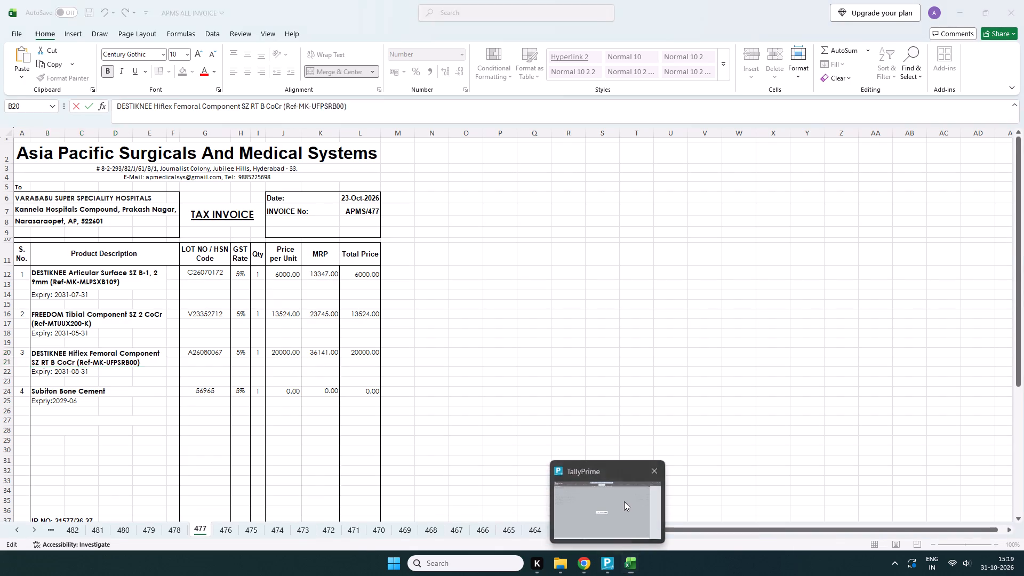
Open the Hiflex Femoral Component stock item for alteration and set its HSN/SAC to A26080067, copied from Excel sheet 477.
click(914, 47)
key(ctrl+Return)
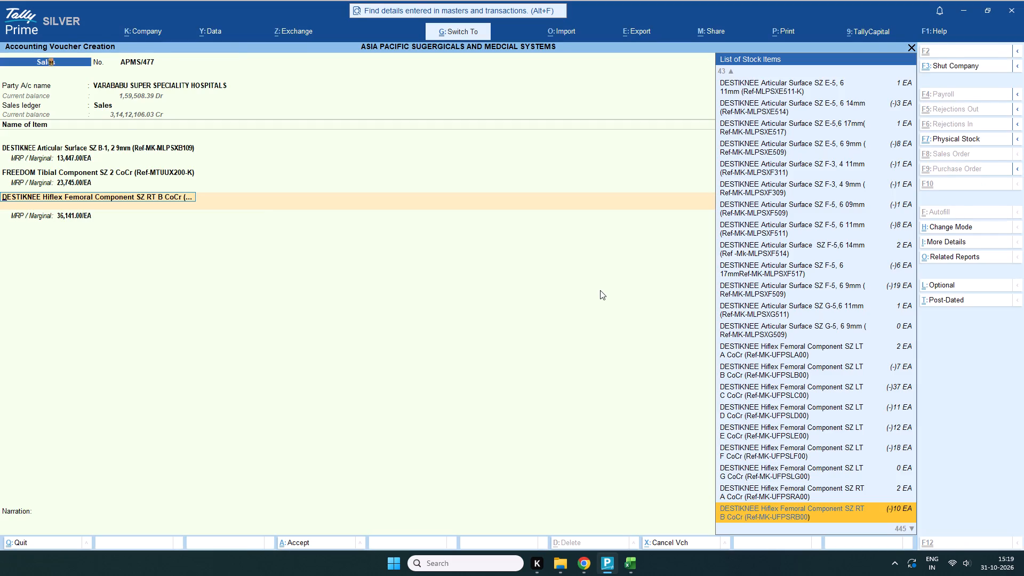
key(Return)
key(Return)
key(Return)
key(Return)
key(Return)
key(Return)
key(Return)
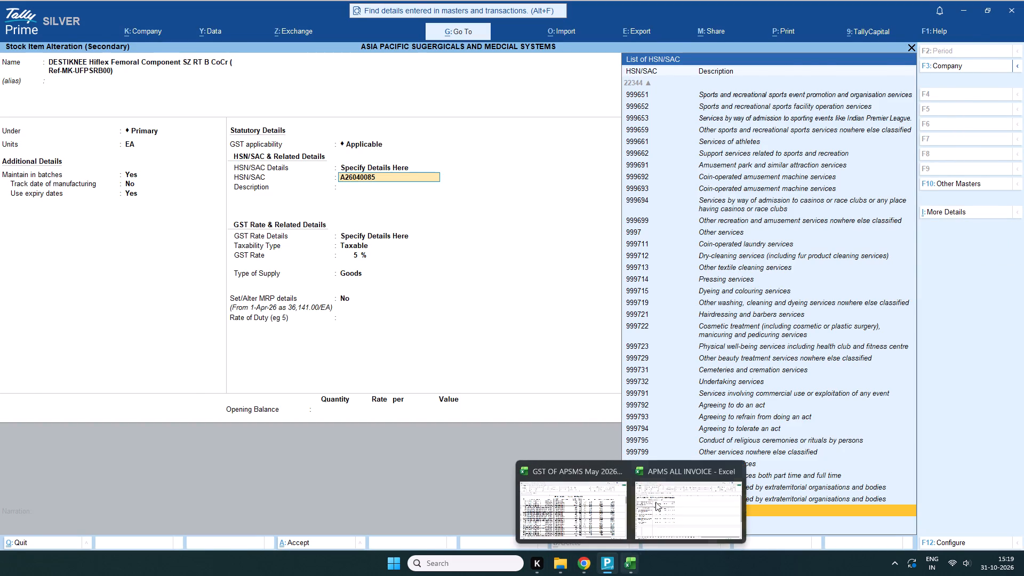
click(671, 485)
click(204, 354)
key(ctrl+c)
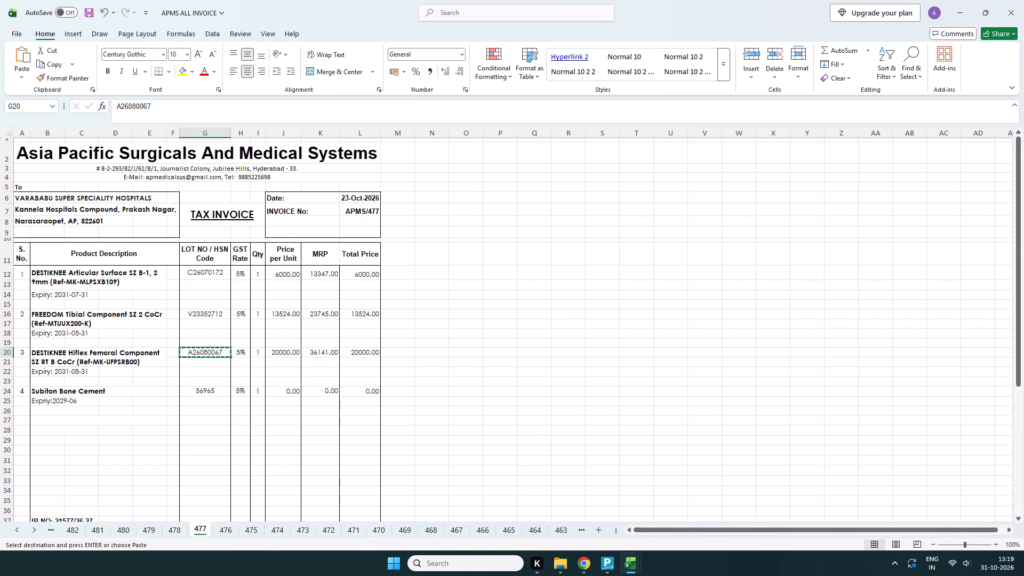
click(617, 507)
key(ctrl+v)
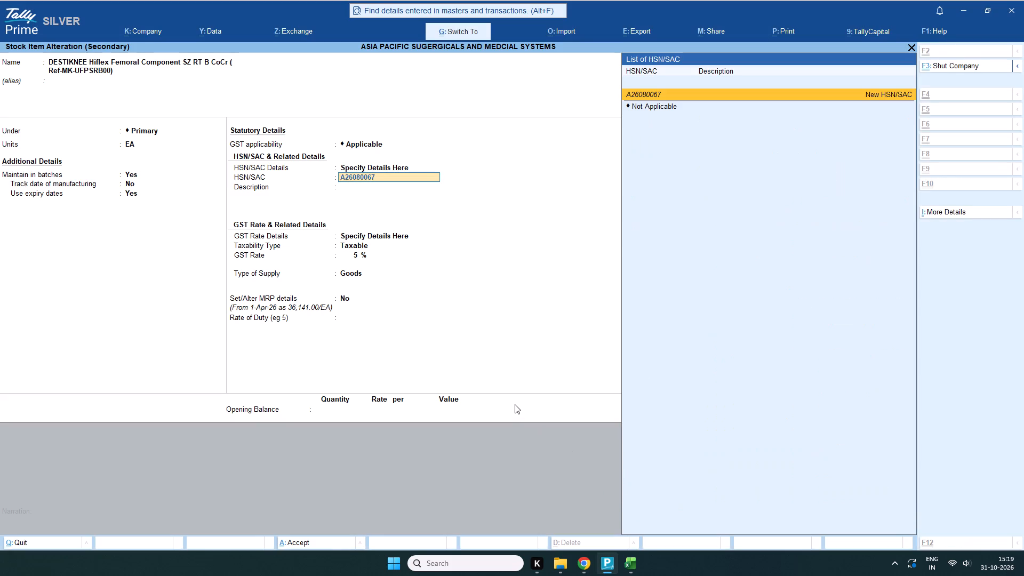
key(Return)
Keep the remaining GST, supply and MRP details of the Hiflex Femoral Component stock item and save it.
key(Return)
key(Return)
key(Return)
key(Return)
key(Return)
key(Return)
key(Return)
key(Return)
key(Return)
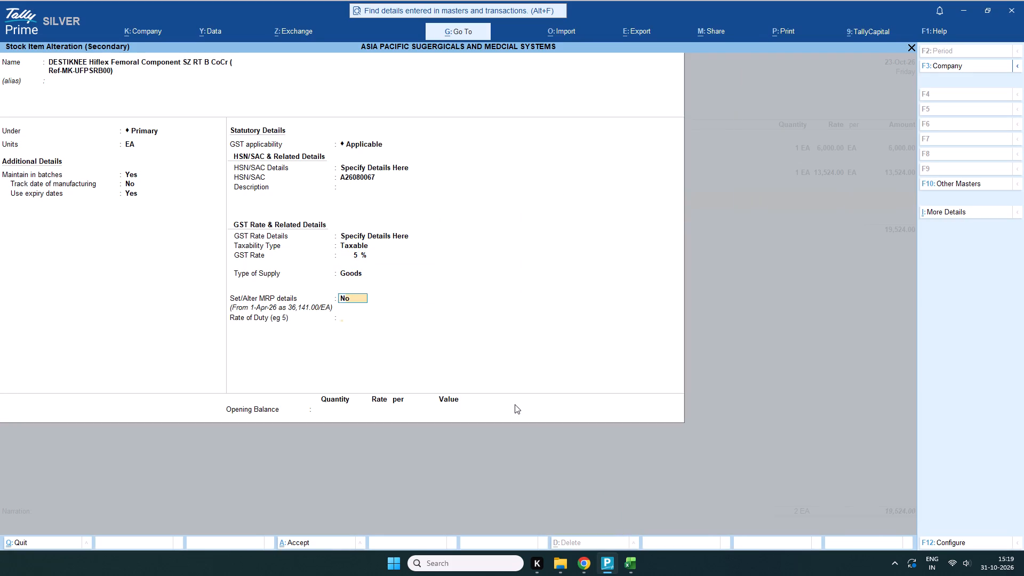
key(Return)
key(Return)
key(Return)
Keep the Femoral Component's MRP and allocate it with tracking number Not Applicable, batch A26080067, quantity 1 and rate 20,000.
key(Return)
scroll(512, 404, up, 1)
key(Return)
key(ctrl+v)
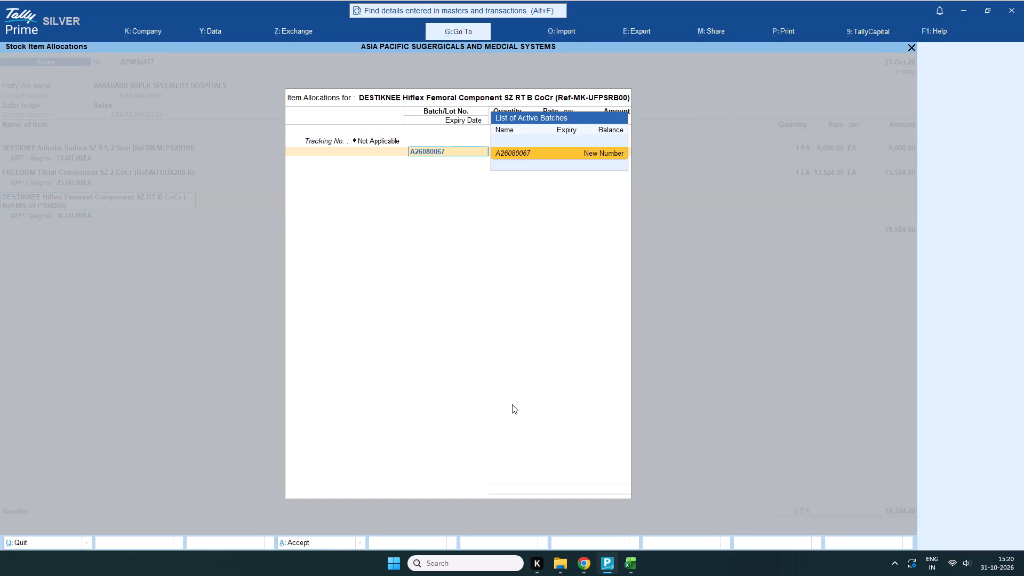
key(Return)
key(Return)
key(1)
key(Return)
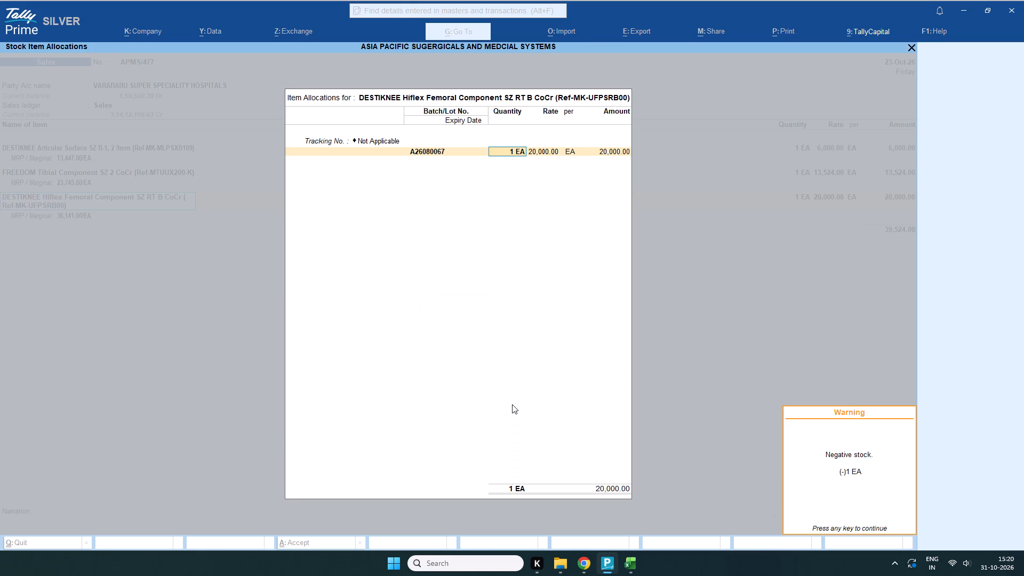
key(Return)
key(Return)
key(Return)
key(Return)
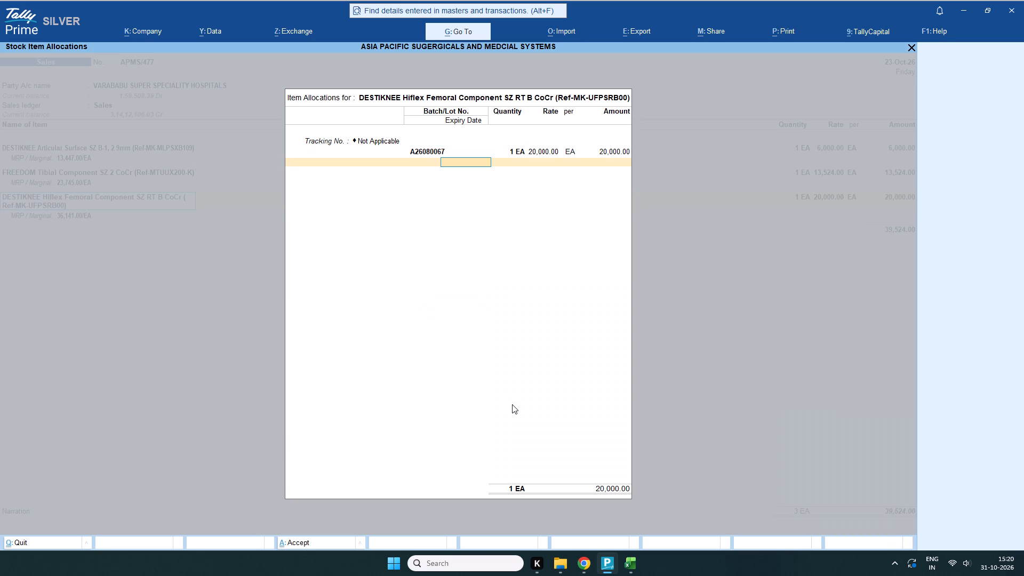
Check the expiry in the Excel invoice, set the batch's expiry date to 31-08-2031 and finish the Femoral Component allocation.
click(687, 480)
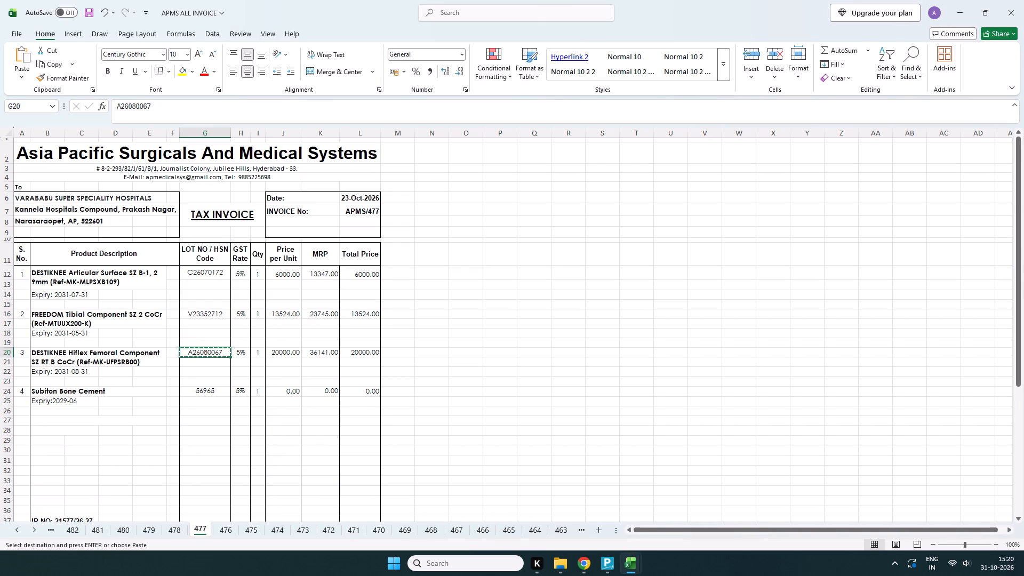
click(611, 489)
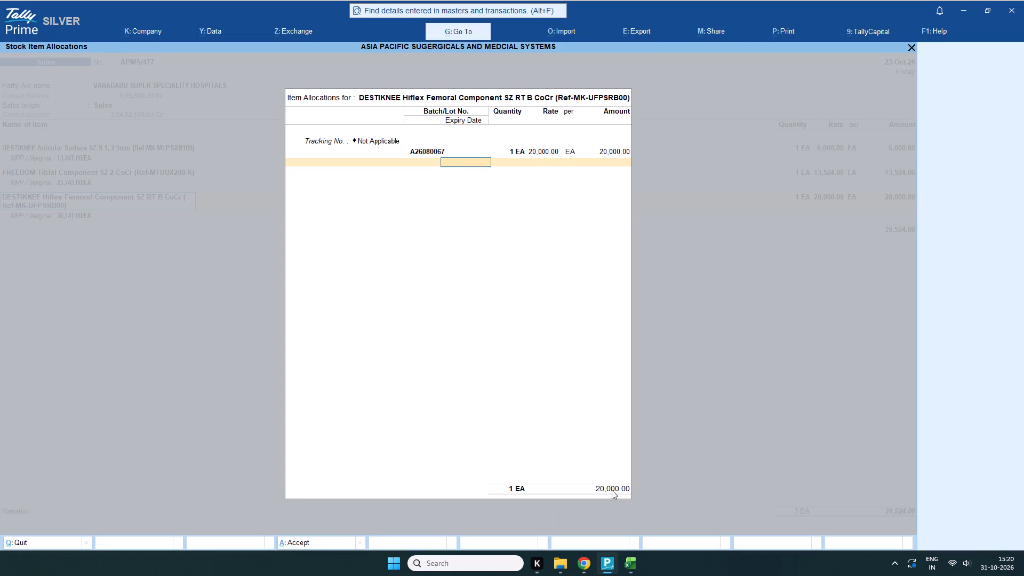
text(31=)
key(BackSpace)
key(minus)
text(08-)
text(2031)
key(Return)
key(Return)
key(Return)
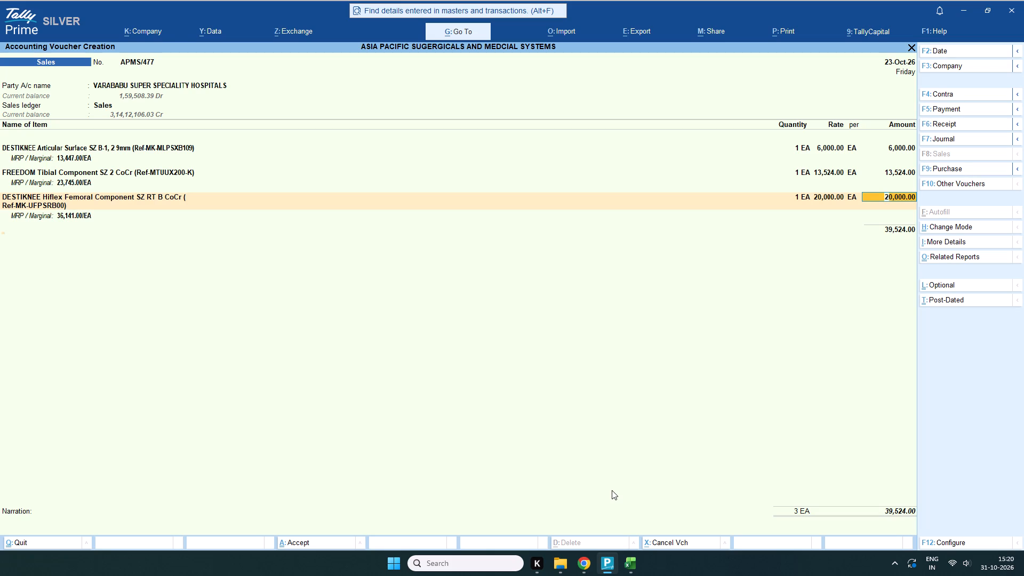
Copy Subiton Bone Cement from Excel sheet 477 and add the stock item of exactly that name to the voucher.
click(646, 502)
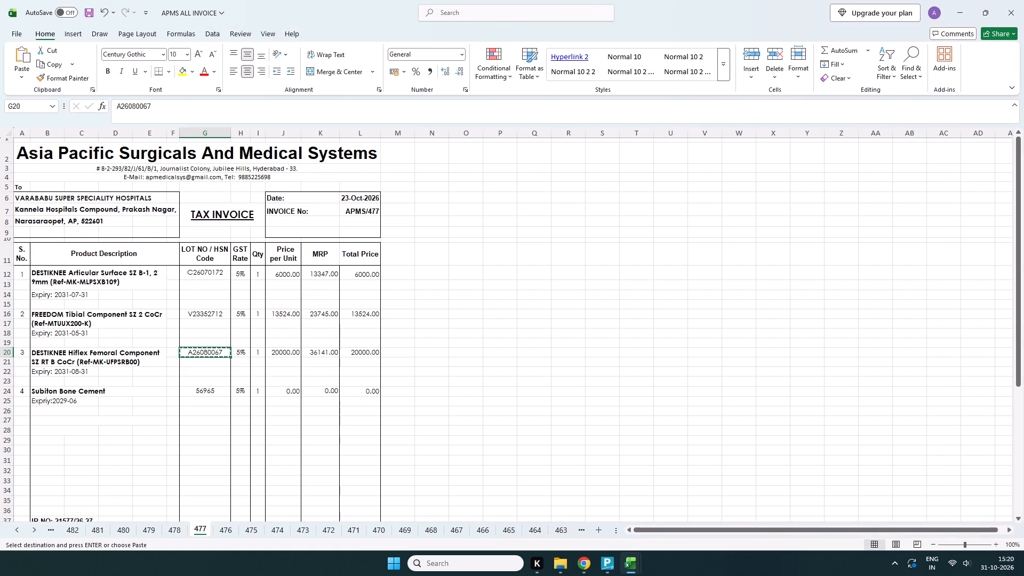
click(100, 393)
key(ctrl+c)
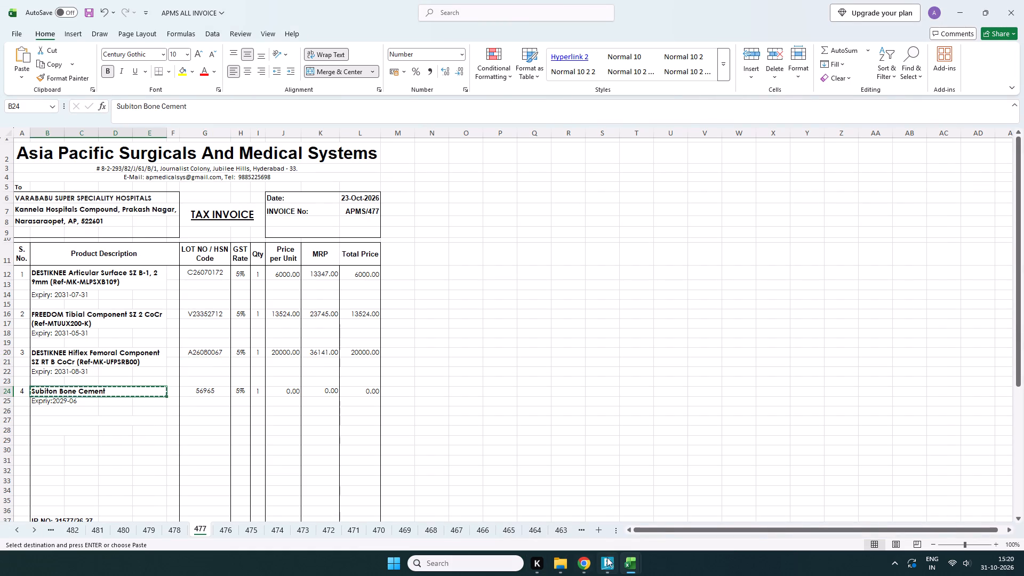
click(607, 525)
key(ctrl+v)
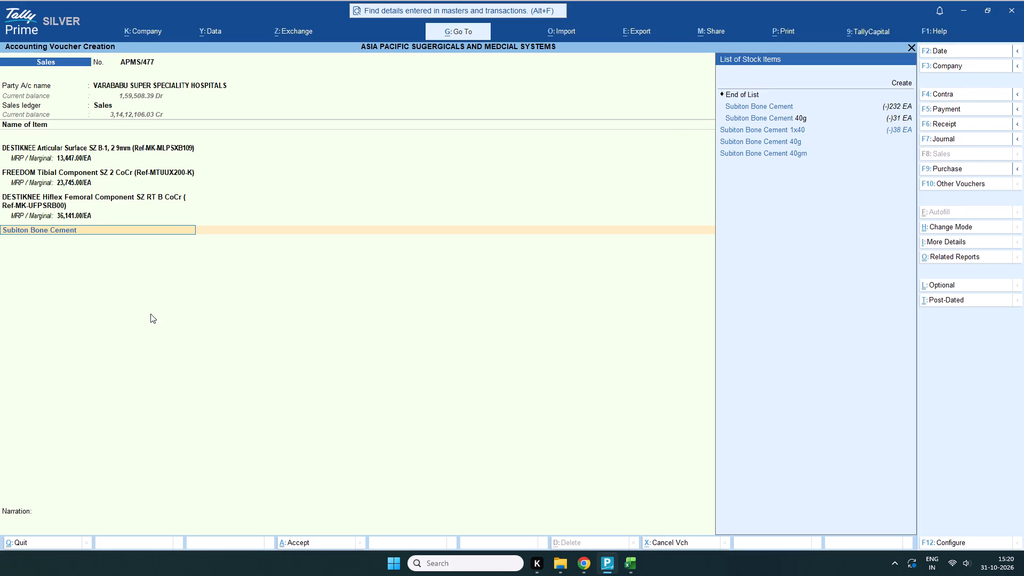
click(765, 105)
click(765, 105)
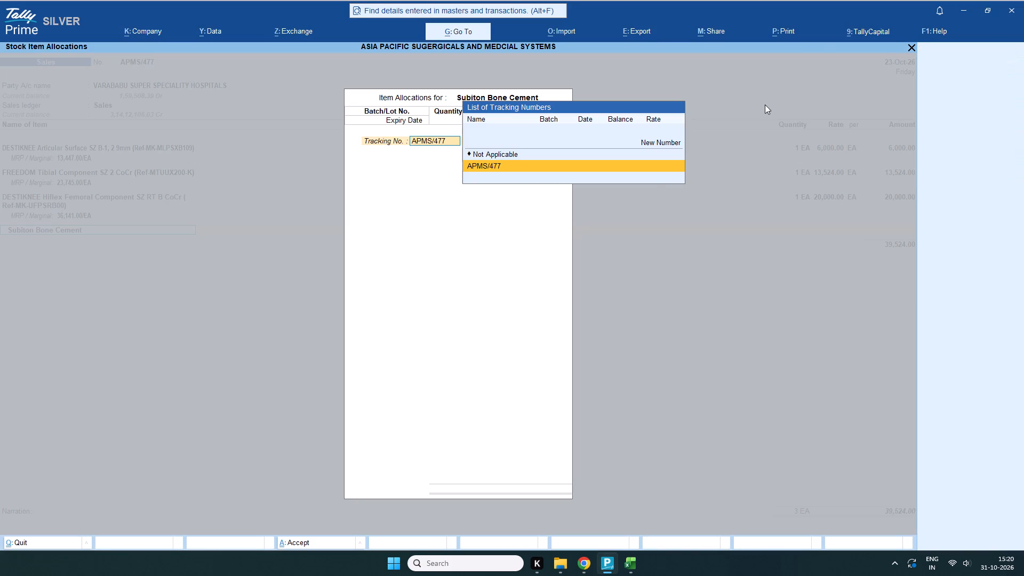
Open the Subiton Bone Cement stock item for alteration and set its HSN/SAC to lot number 56965 copied from Excel sheet 477.
click(912, 46)
key(ctrl+Return)
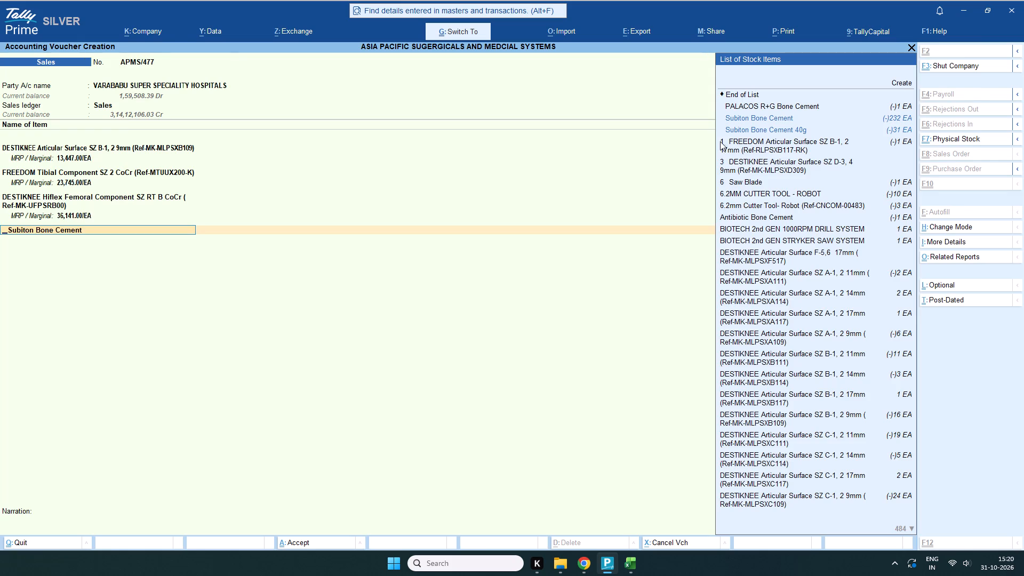
key(Return)
key(Return)
key(Return)
key(Return)
key(Return)
key(Return)
key(Return)
key(Return)
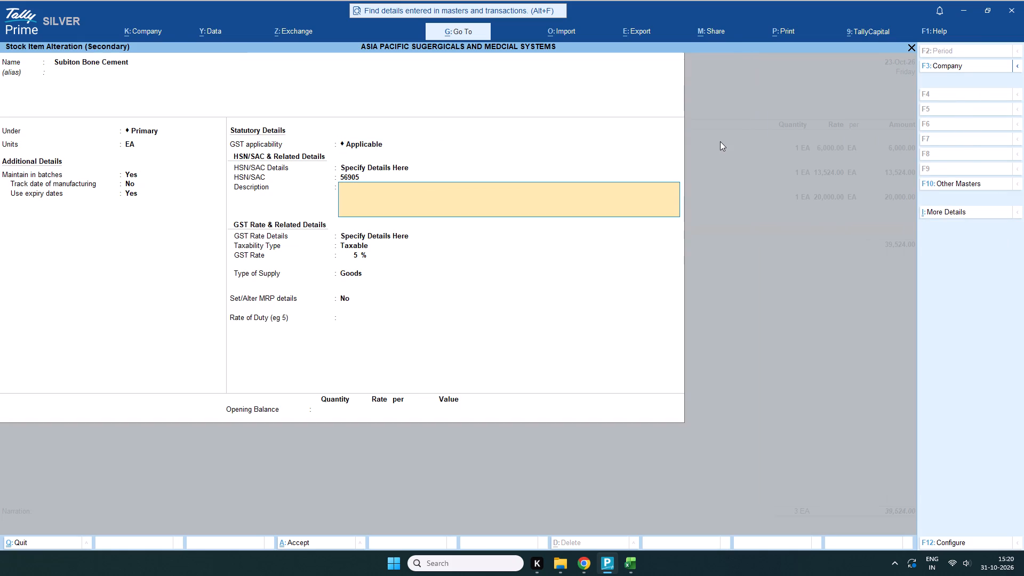
click(645, 532)
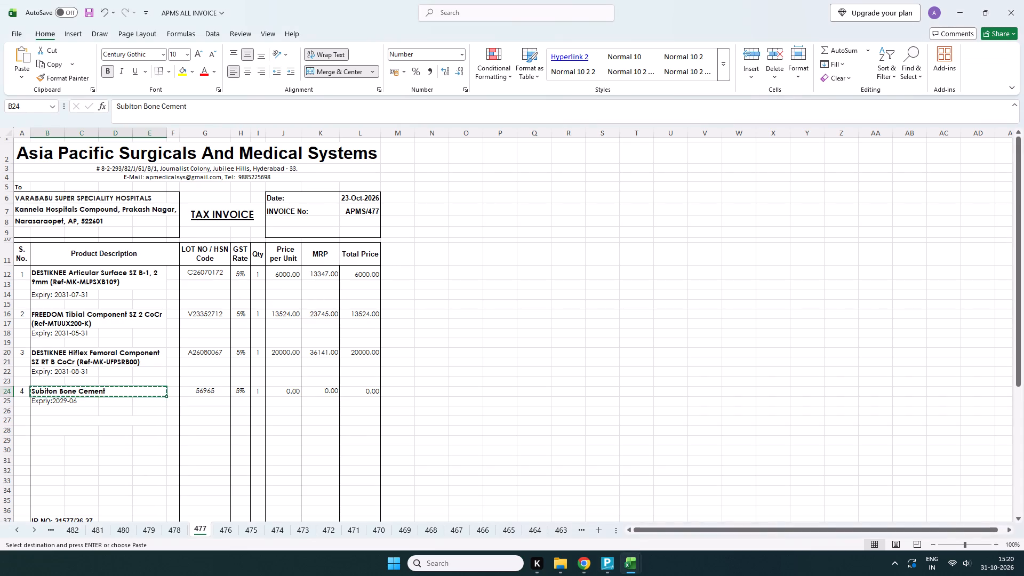
click(211, 387)
key(ctrl+c)
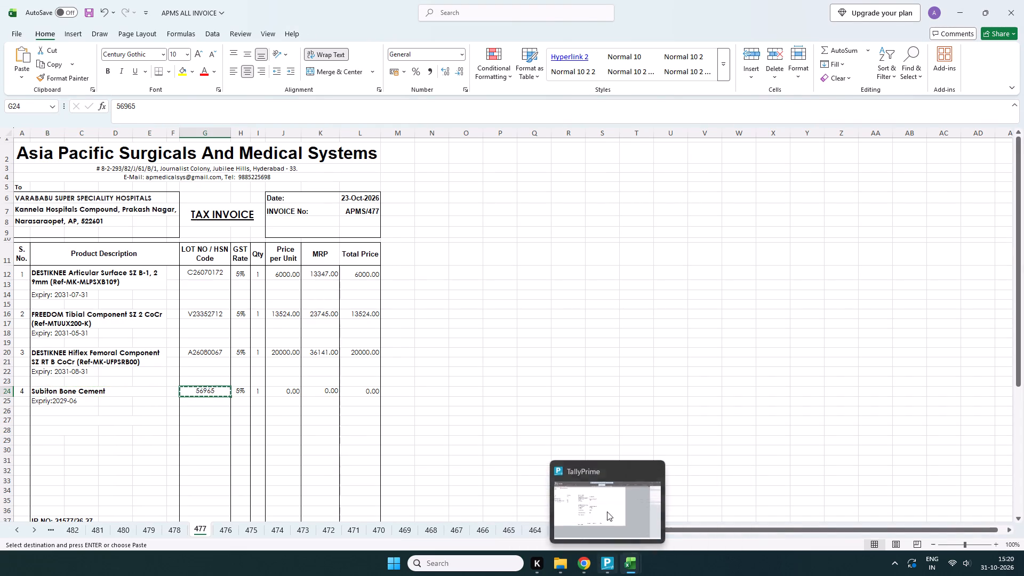
click(605, 499)
click(358, 175)
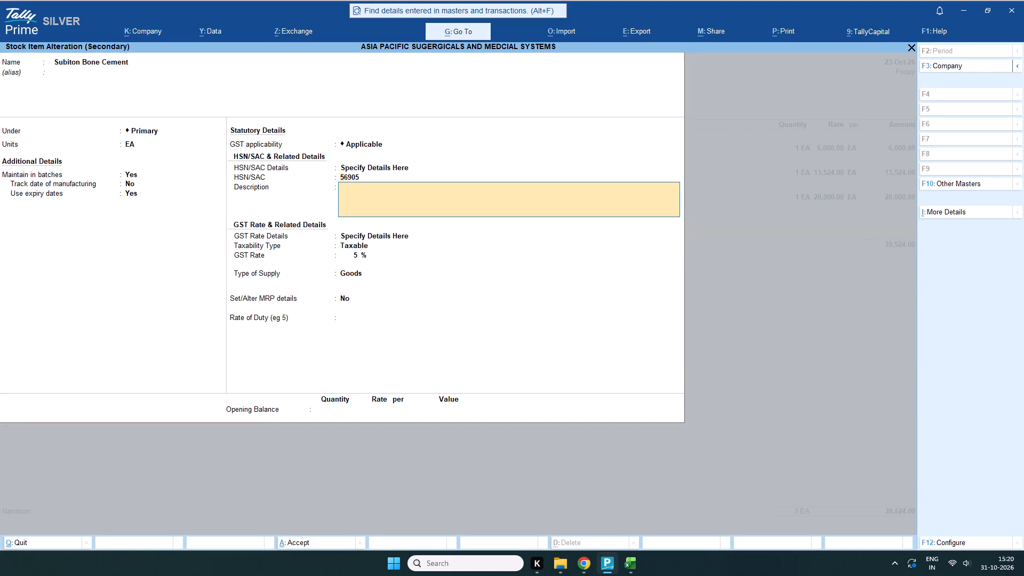
key(ctrl+v)
key(Return)
key(Return)
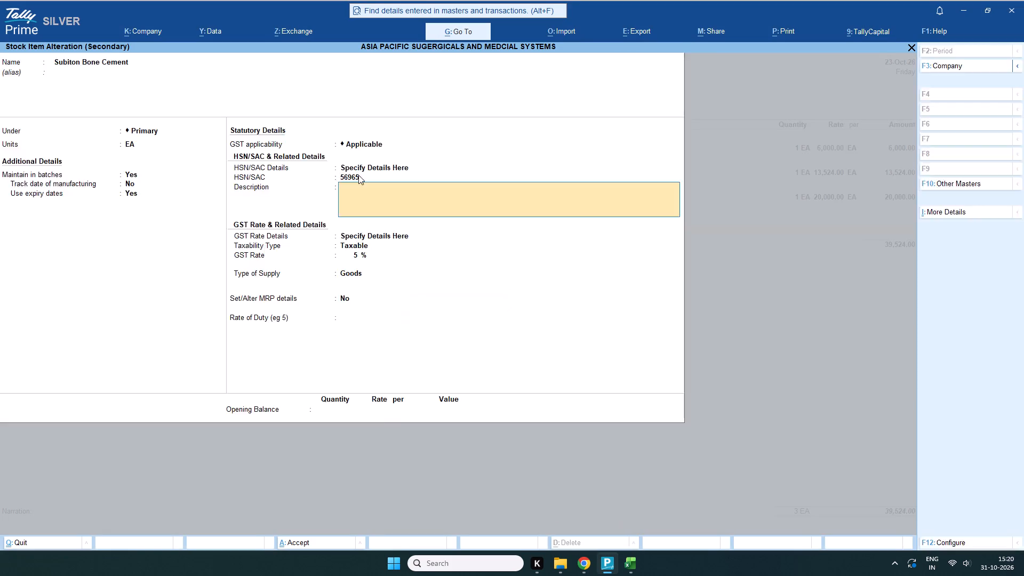
Keep the remaining GST, supply and MRP details of the Subiton Bone Cement stock item and save it.
key(Return)
key(Return)
key(Return)
key(Return)
key(Return)
key(Return)
key(Return)
key(Return)
key(Return)
key(Return)
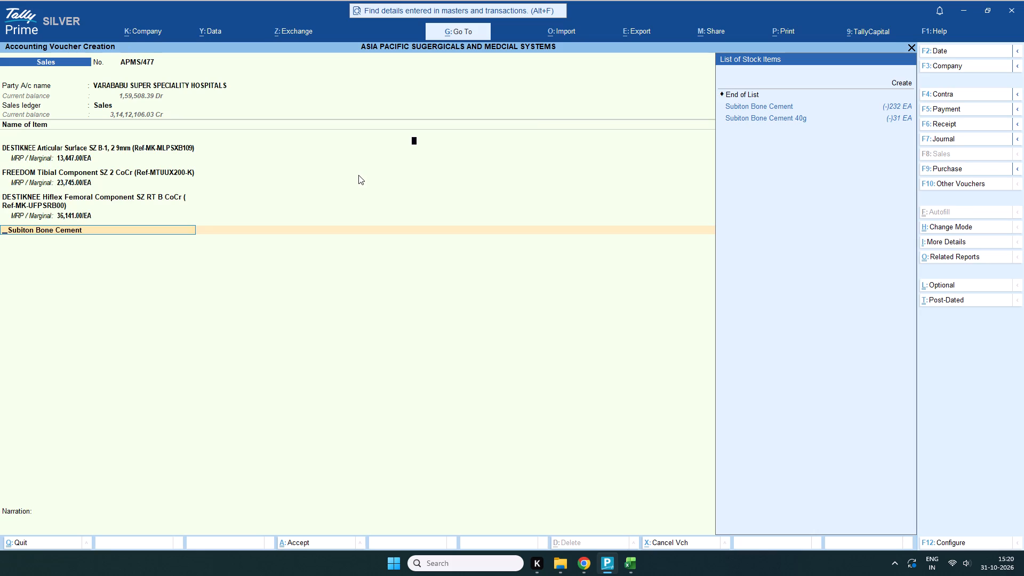
Allocate Subiton Bone Cement with tracking number Not Applicable, new batch number 56965 and quantity 1, leaving the rate blank.
scroll(483, 155, up, 1)
click(483, 155)
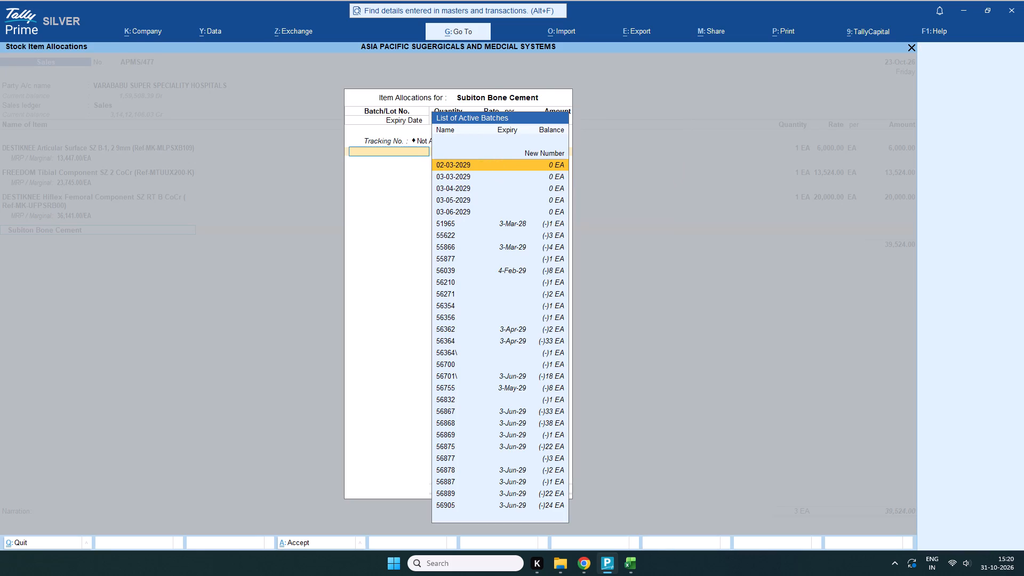
key(ctrl+v)
key(Return)
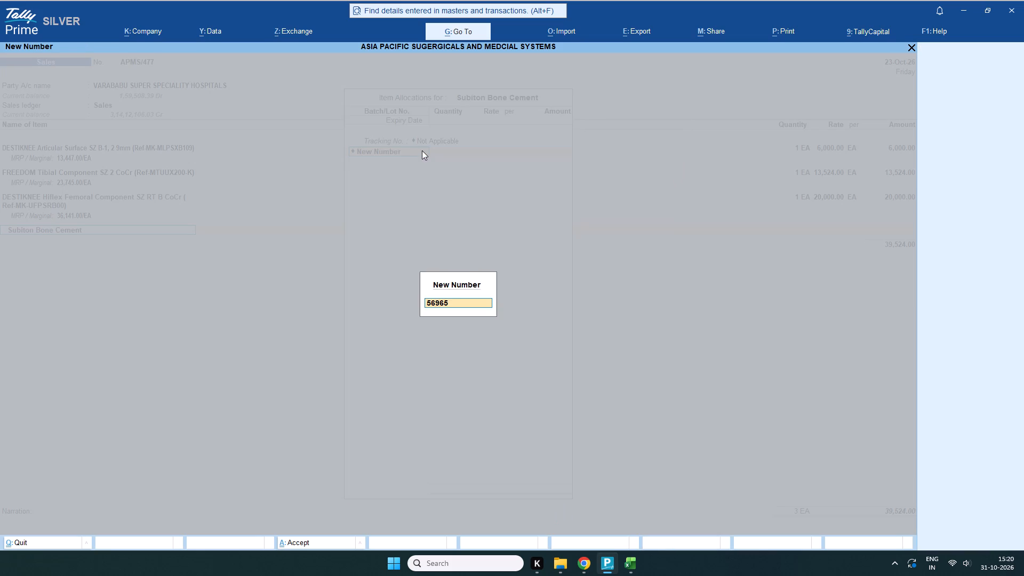
key(Return)
key(1)
key(Return)
key(Return)
key(Return)
key(Return)
key(Return)
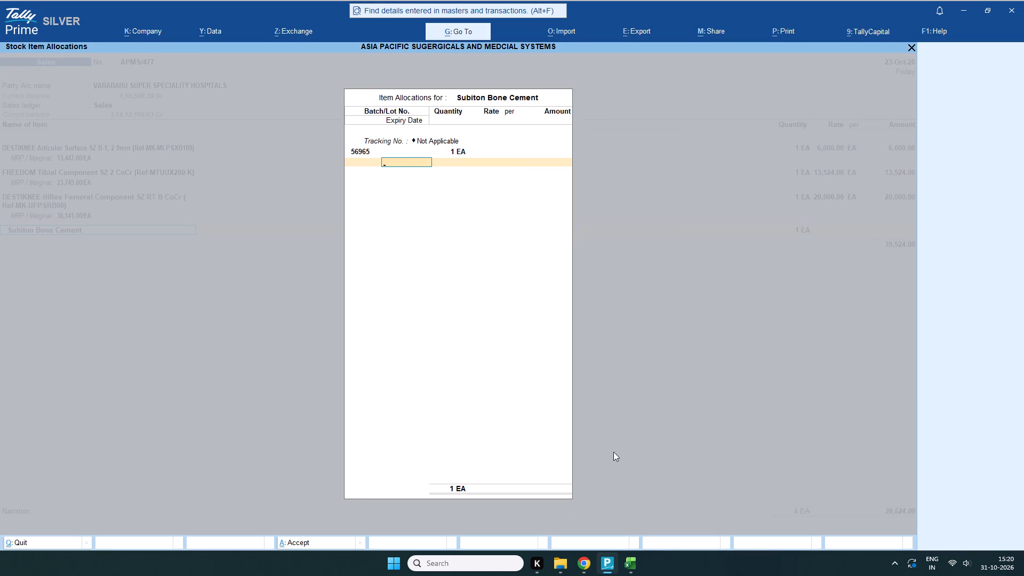
Check the expiry in the Excel invoice, set the batch's expiry date to 3-06-2029 and finish the Subiton Bone Cement allocation.
click(646, 515)
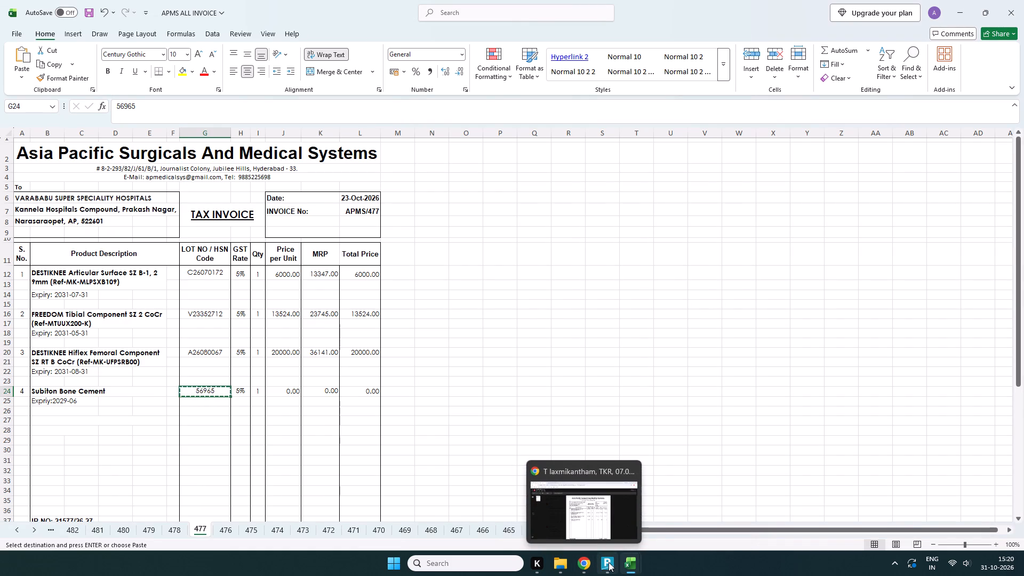
click(612, 503)
text(03)
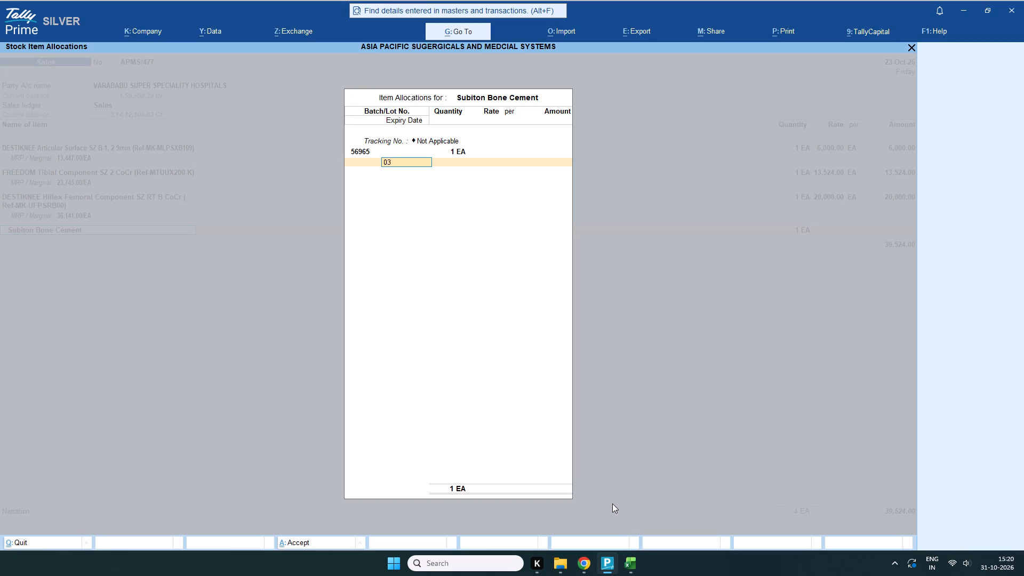
key(BackSpace)
text(3-06-2029)
key(Return)
key(Return)
key(Return)
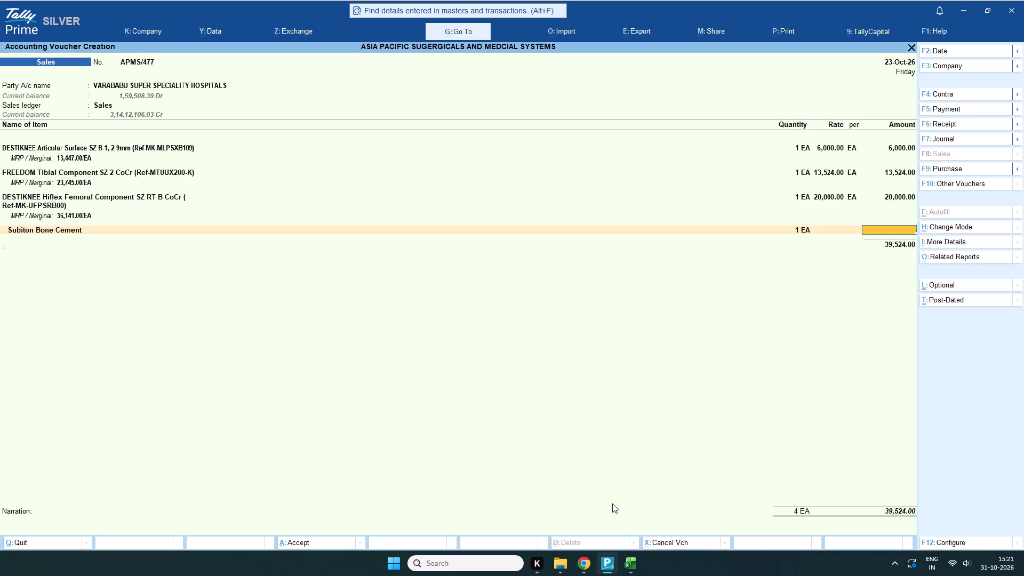
End the item list of voucher APMS/477 and add the igst ledger below it.
key(Return)
text(IG)
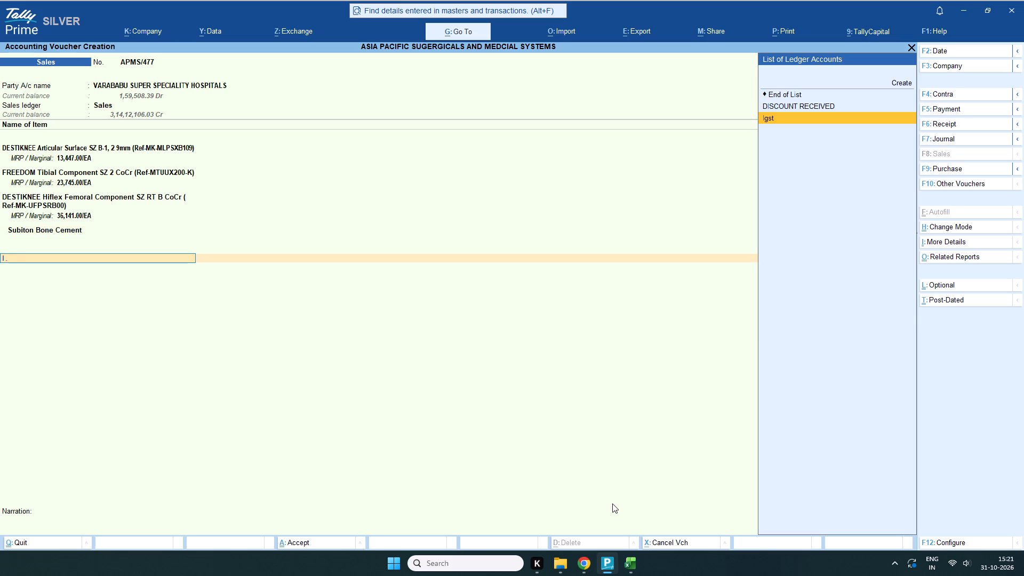
click(799, 105)
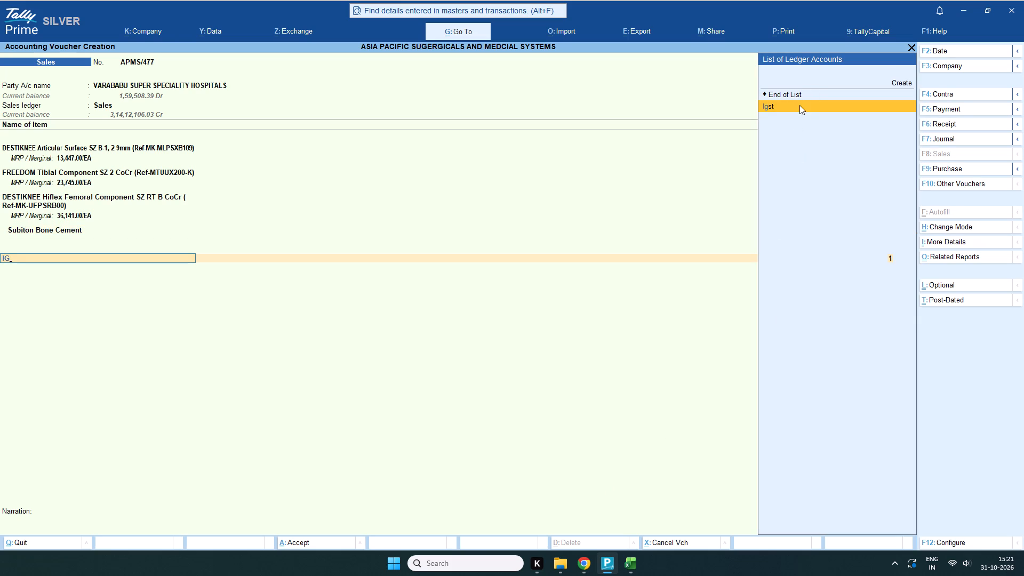
click(620, 495)
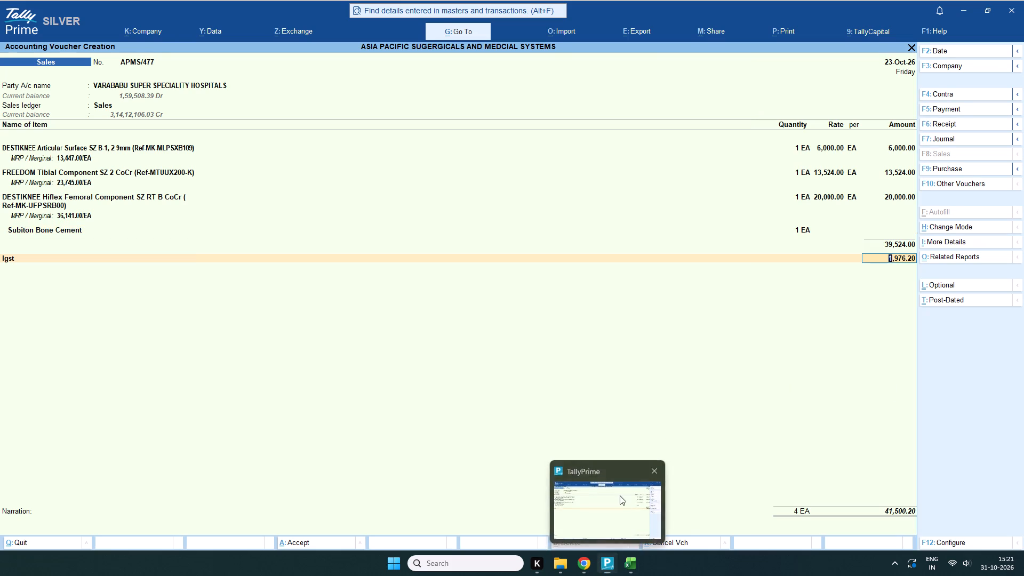
click(657, 504)
scroll(610, 436, down, 6)
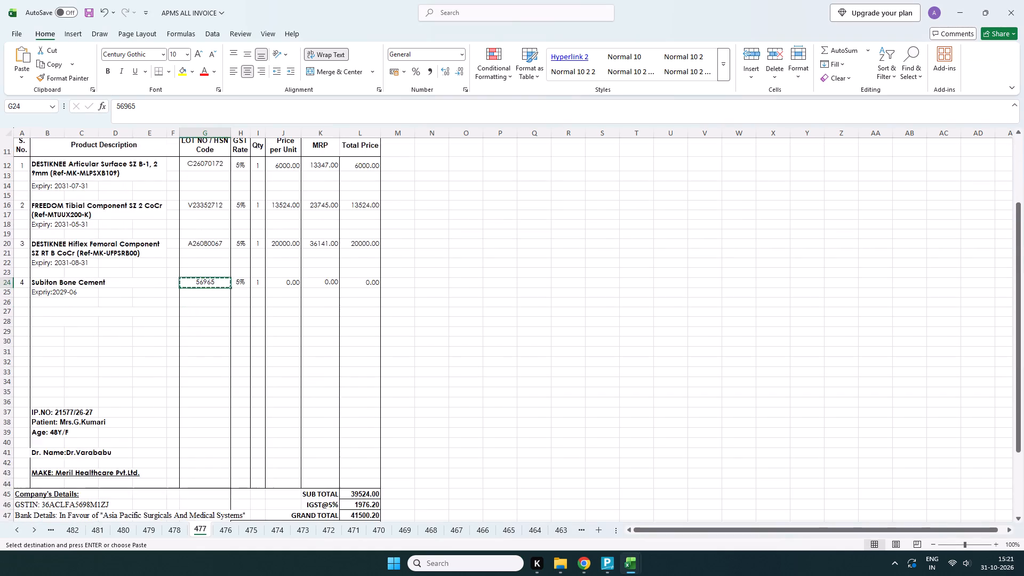
scroll(593, 451, up, 8)
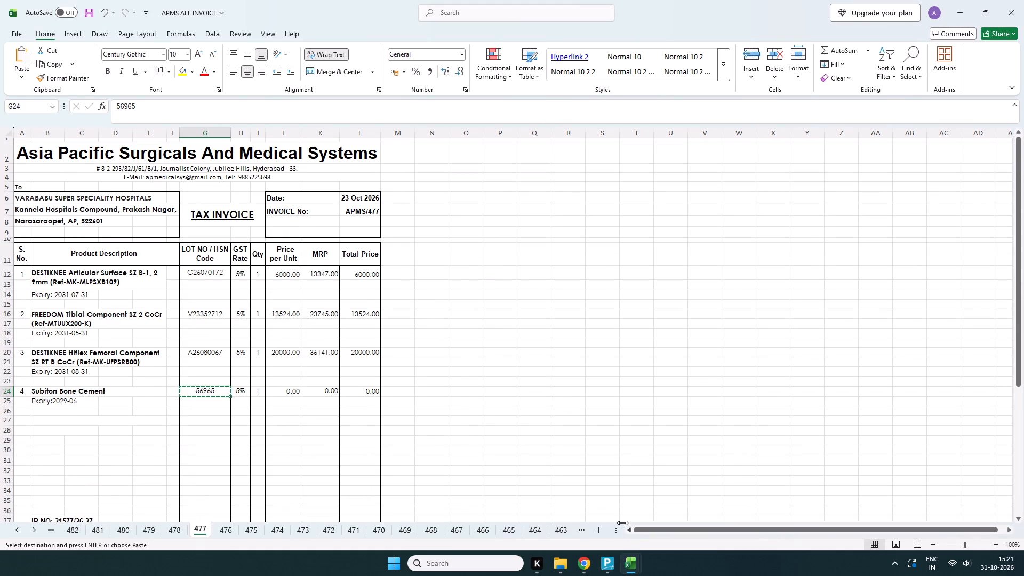
scroll(624, 511, down, 5)
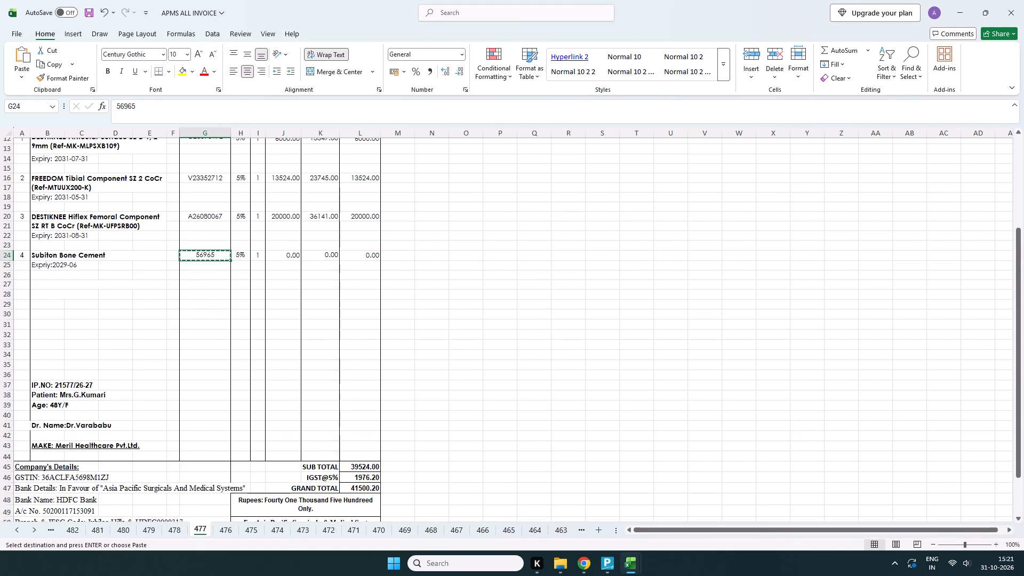
drag(34, 383, 118, 424)
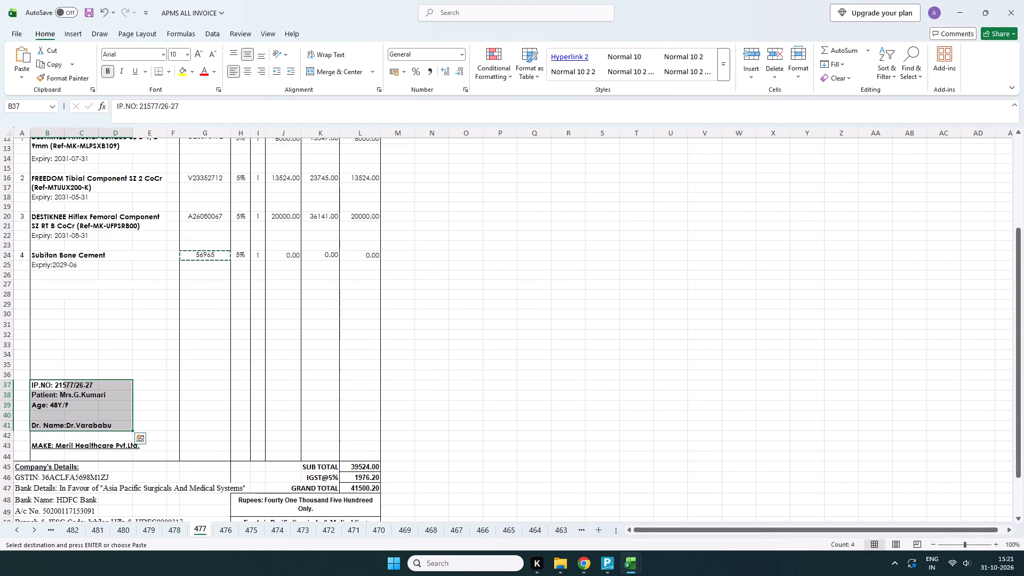
key(ctrl+c)
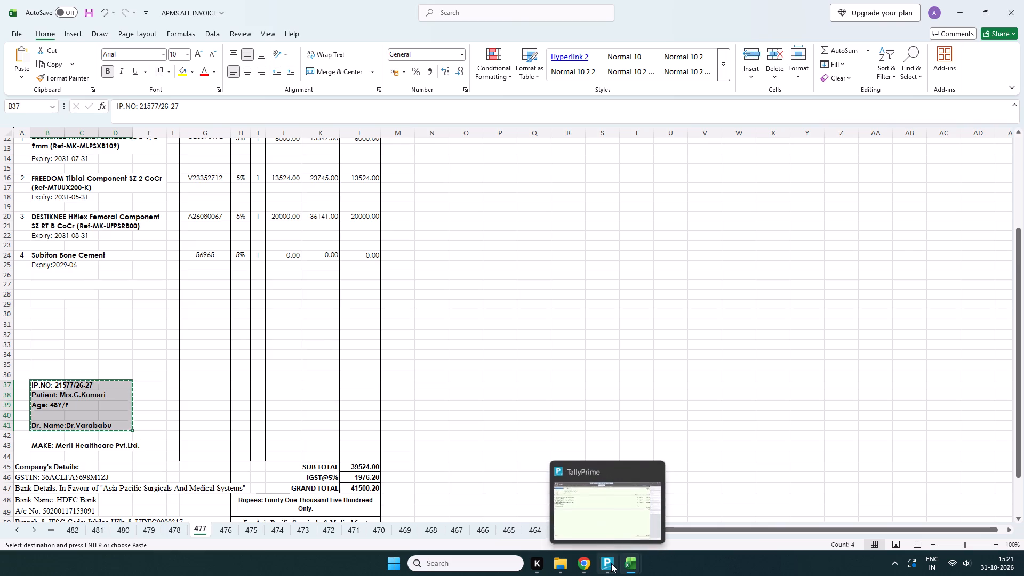
In TallyPrime, keep the Igst amount of voucher APMS/477, paste the copied patient and doctor details as narration and save the voucher.
click(609, 514)
key(Return)
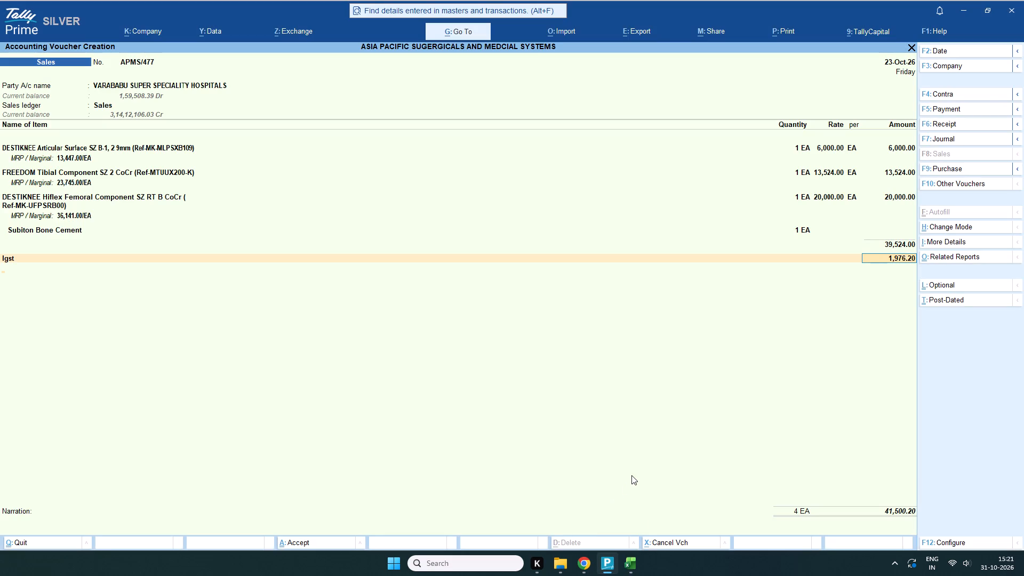
key(Return)
key(Return)
key(ctrl+v)
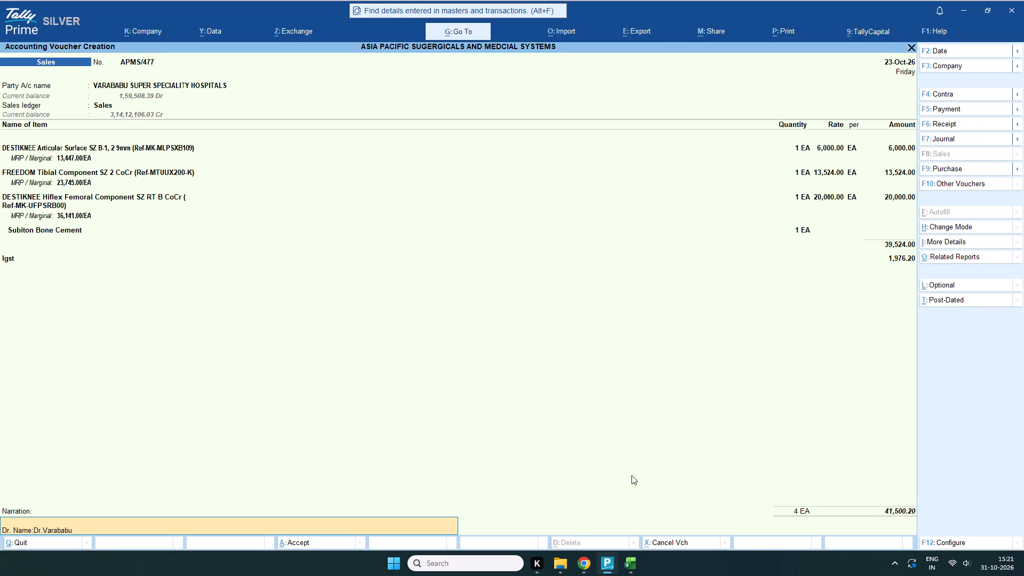
key(ctrl+a)
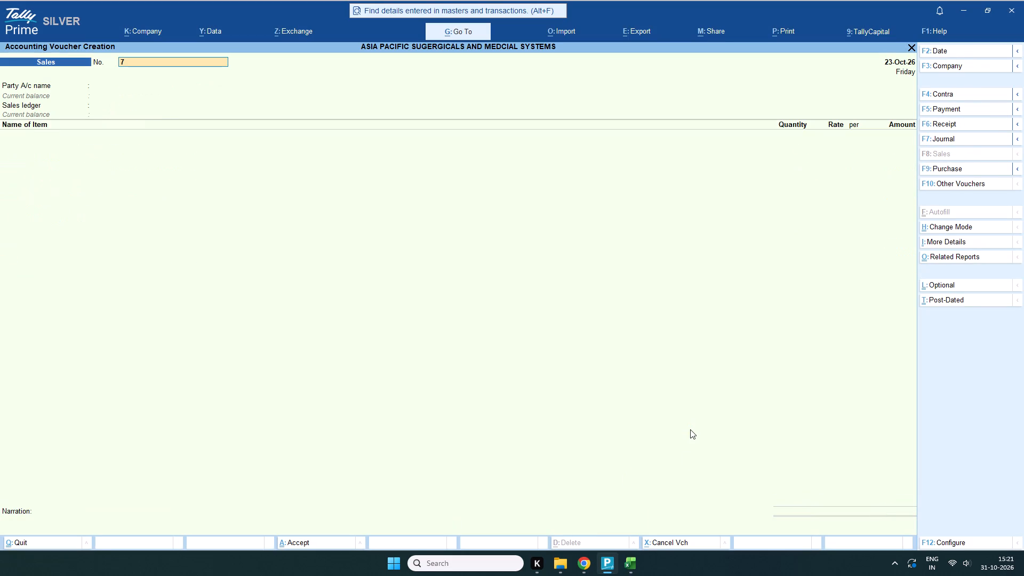
Switch to Excel and look through invoice sheets 478 to 491, checking the customer, date and items on each.
click(667, 524)
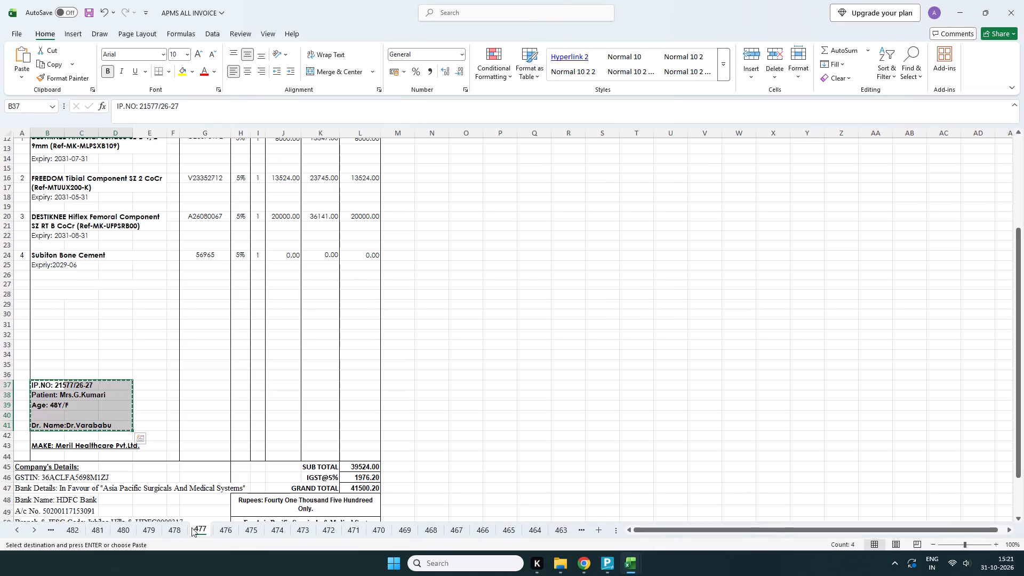
scroll(362, 395, up, 5)
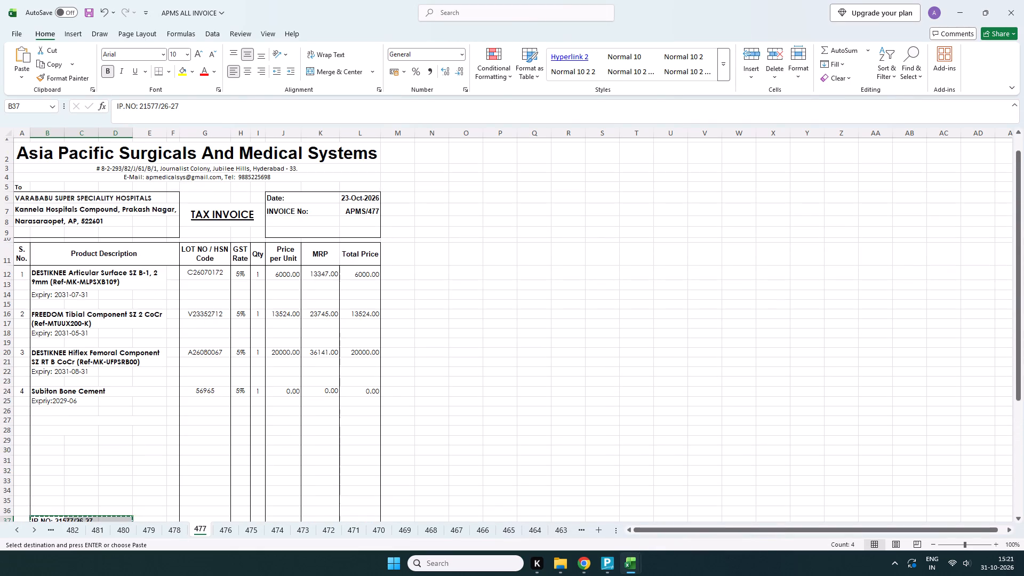
click(172, 531)
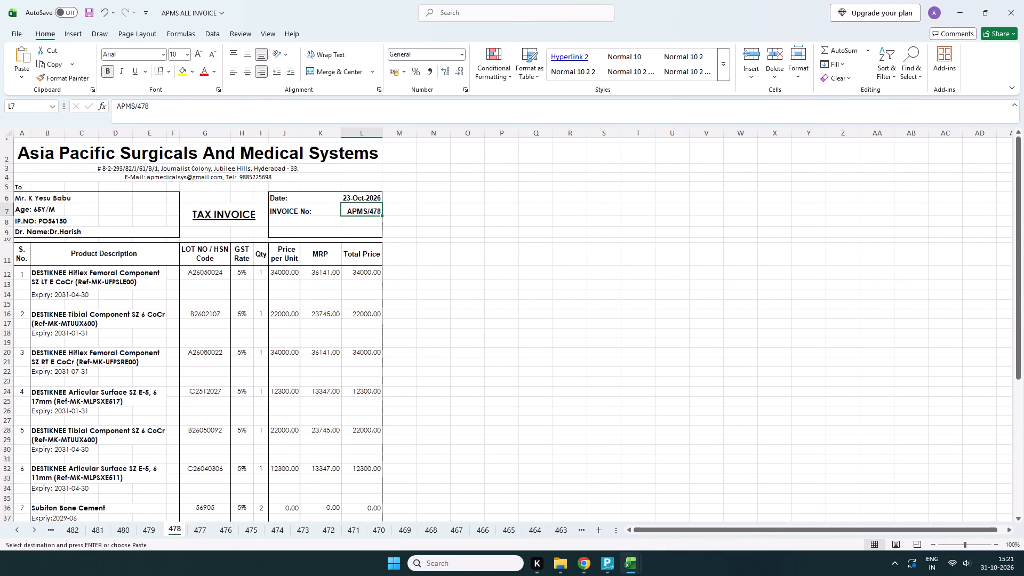
click(144, 532)
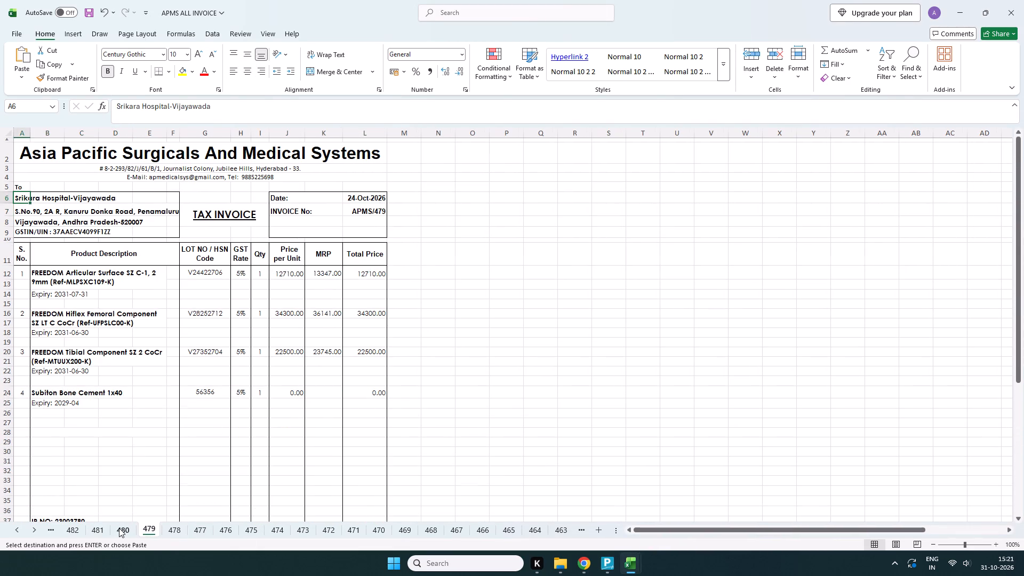
click(119, 528)
click(97, 531)
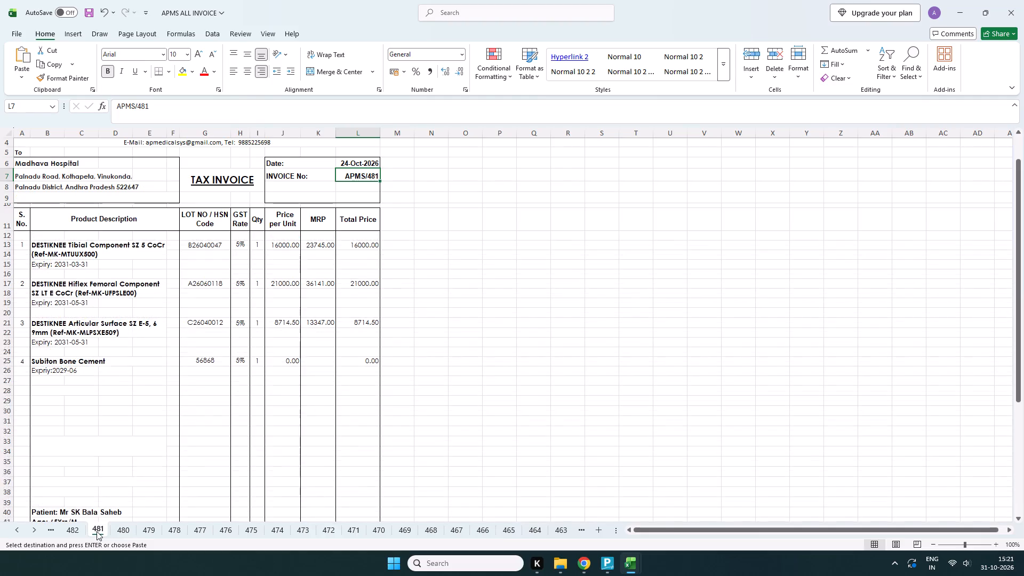
click(73, 529)
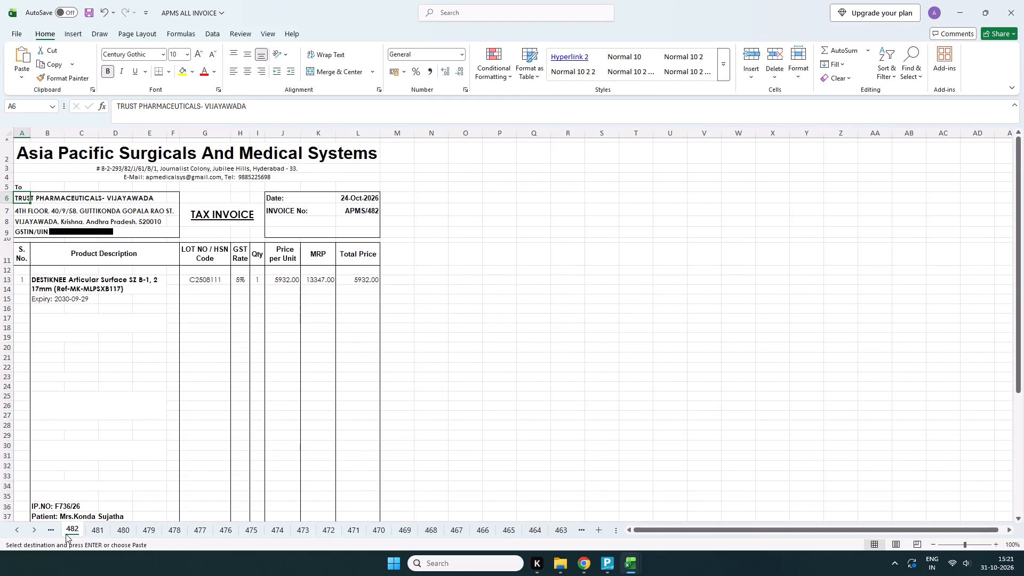
click(50, 527)
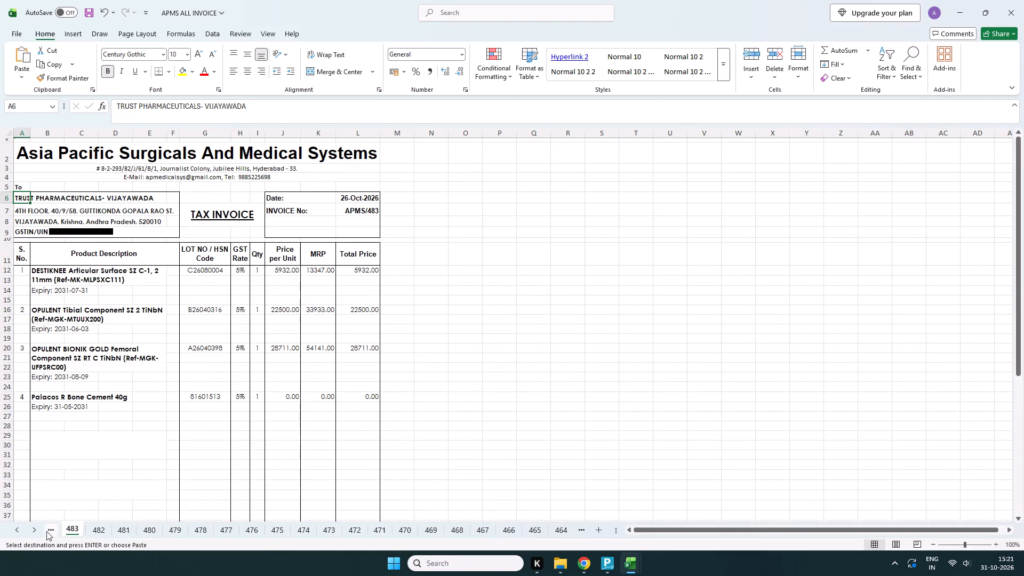
click(47, 528)
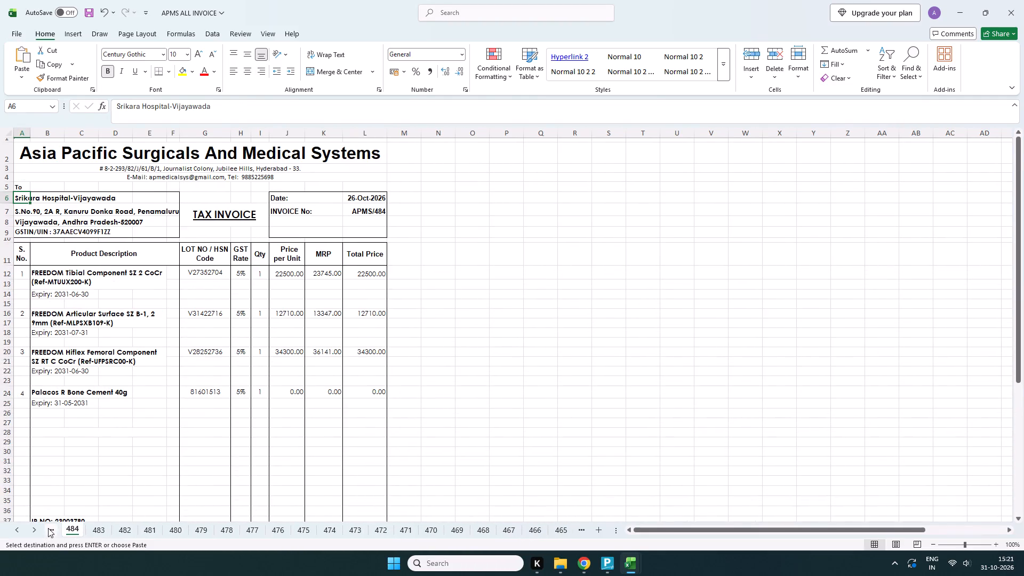
click(48, 528)
click(48, 528)
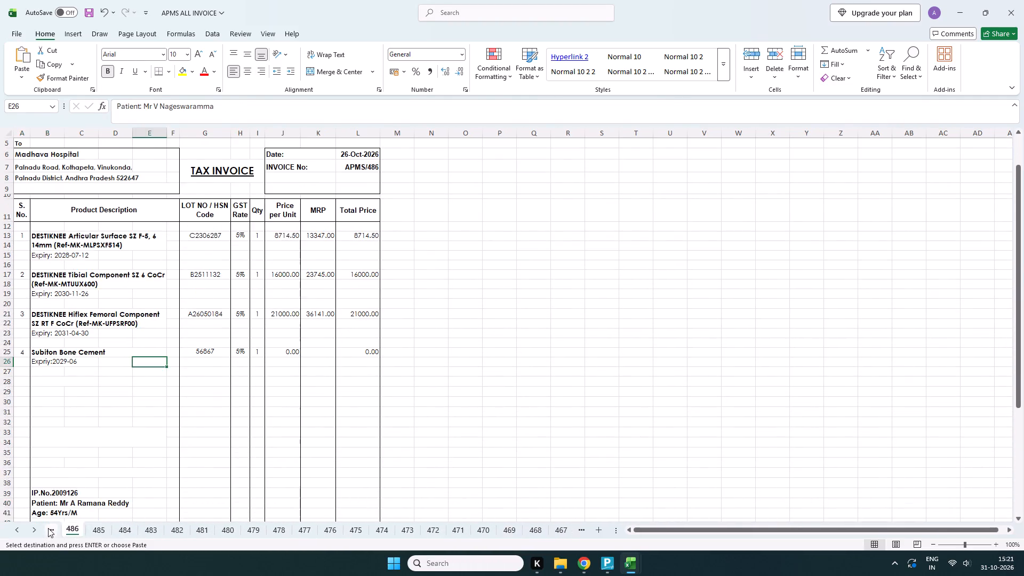
click(48, 529)
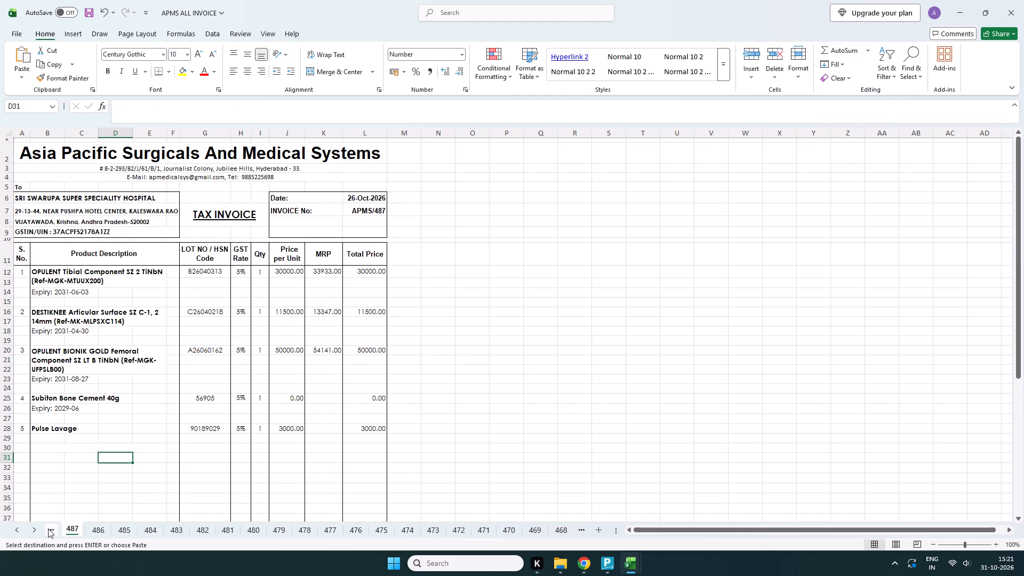
click(48, 529)
scroll(219, 460, up, 4)
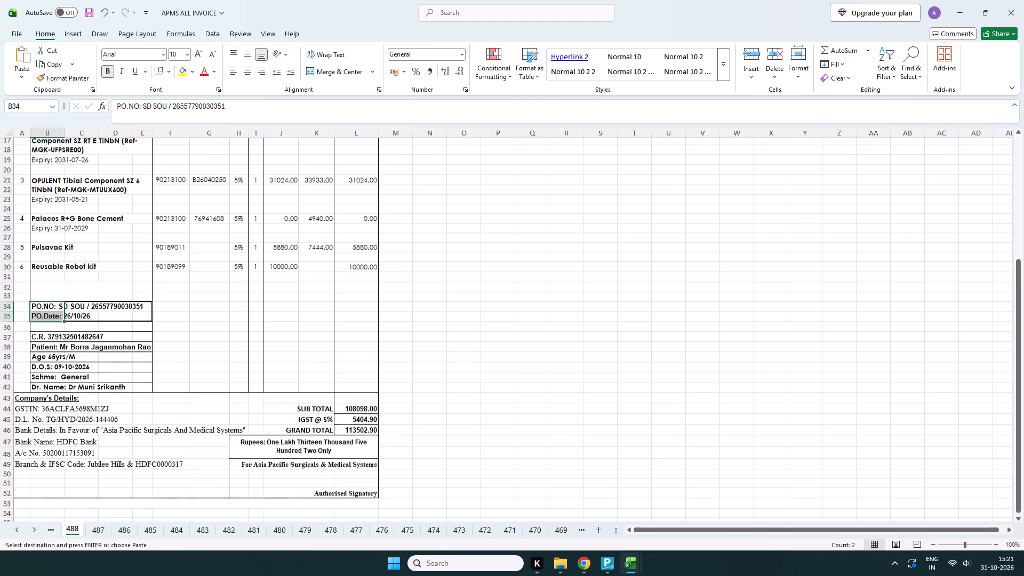
scroll(218, 459, up, 4)
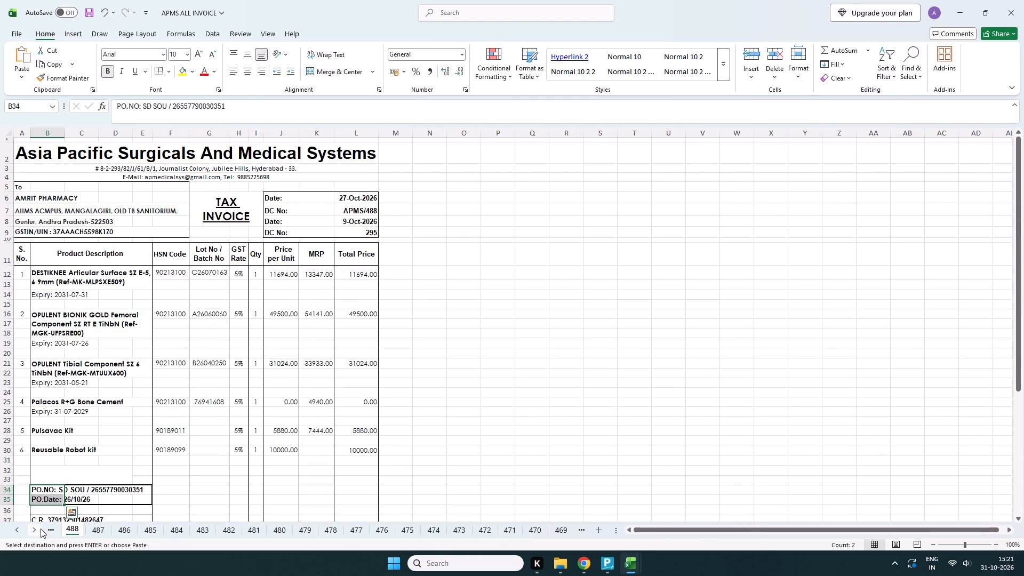
click(43, 529)
scroll(239, 436, up, 2)
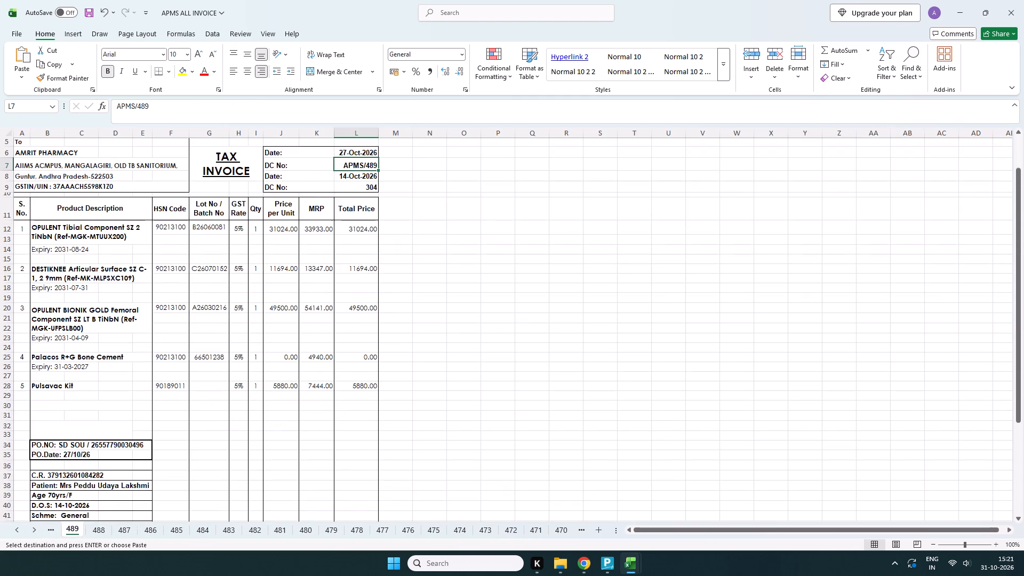
scroll(239, 438, up, 1)
scroll(64, 535, up, 1)
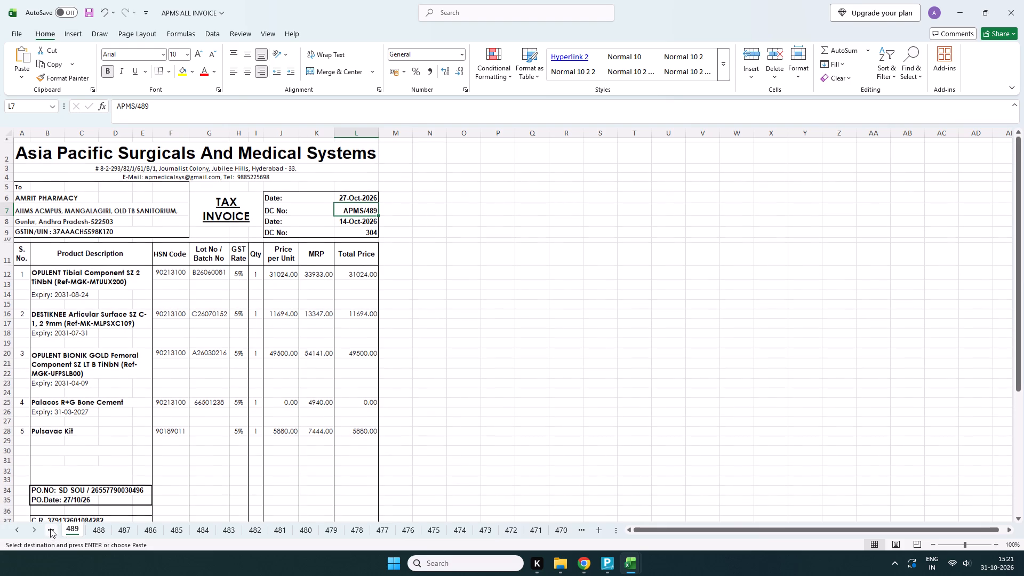
click(50, 529)
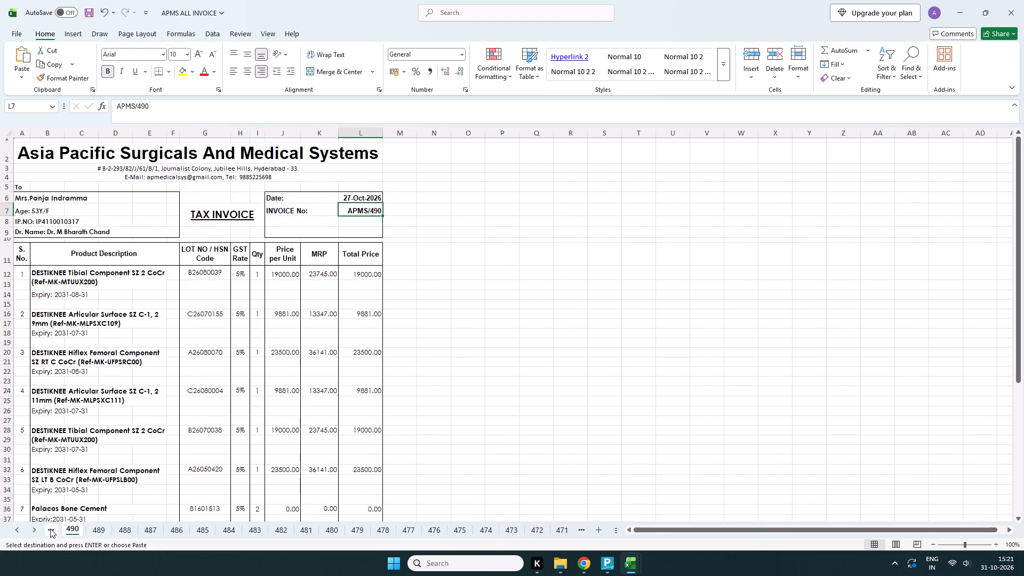
click(50, 529)
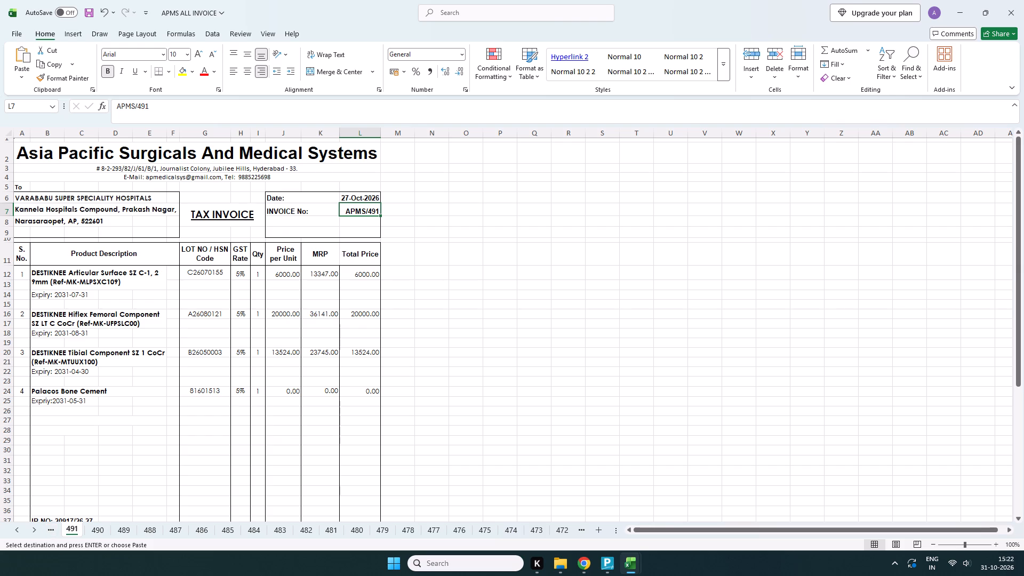
Copy invoice number APMS/491 from Excel, date the new TallyPrime sales voucher 27-10-2026 and enter APMS/491 as its number.
click(366, 211)
key(ctrl+c)
click(635, 483)
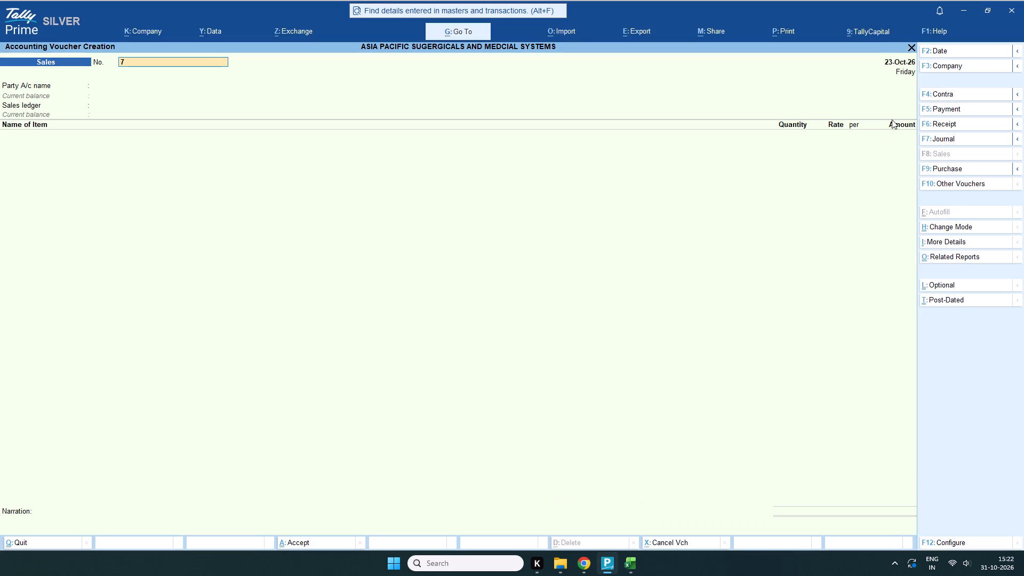
click(938, 53)
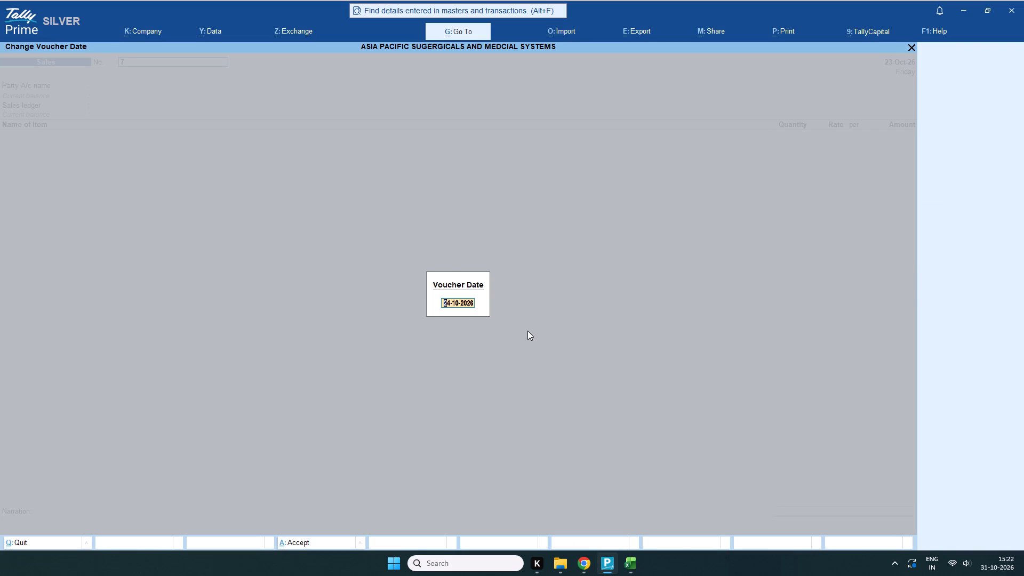
text(27-10)
key(BackSpace)
key(0)
text(-2026)
key(Return)
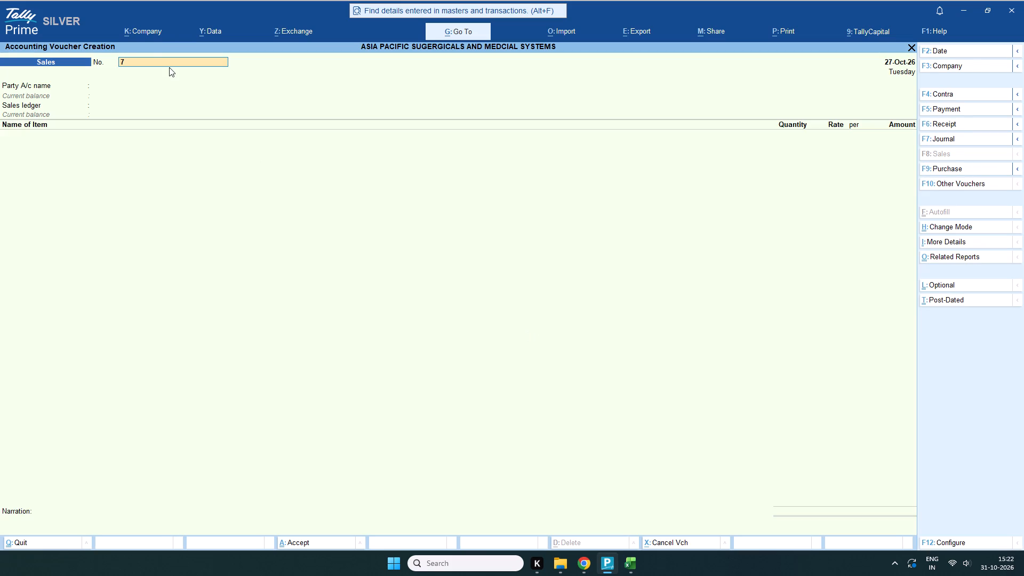
key(ctrl+v)
key(Return)
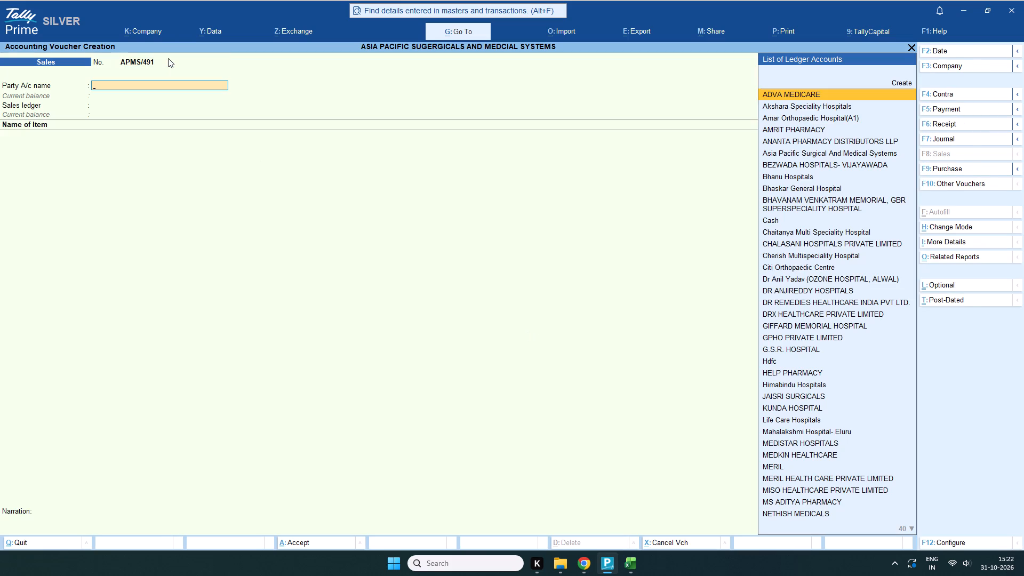
Set the voucher's party account to VARABABU SUPER SPECIALITY HOSPITALS and the sales ledger to Sales.
text(VARA)
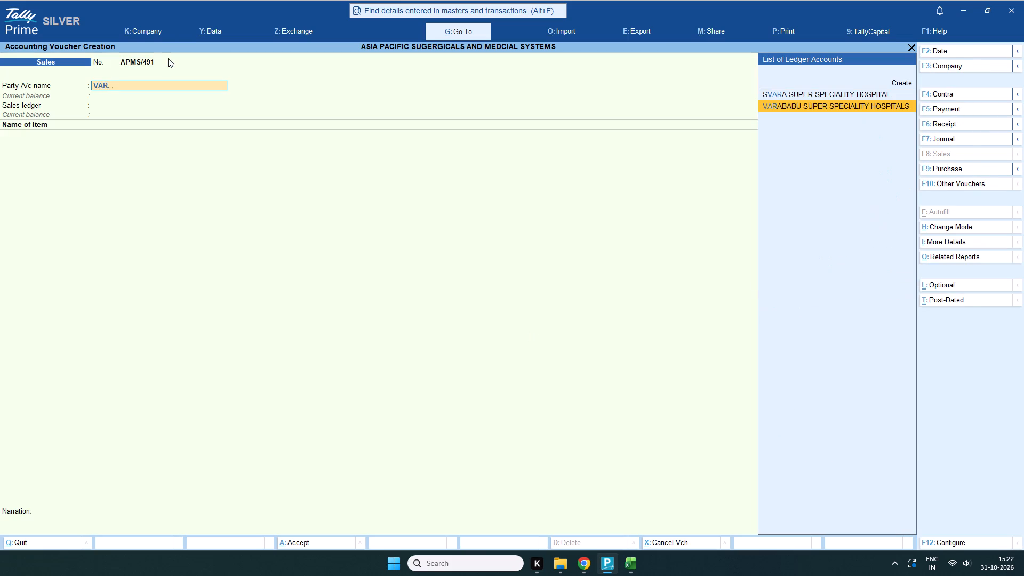
click(803, 110)
click(803, 110)
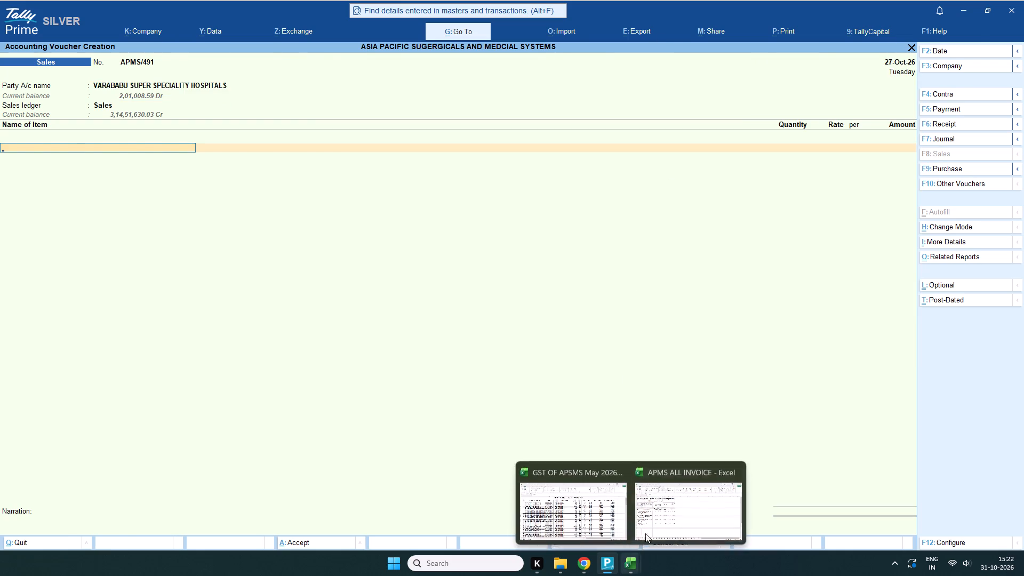
Copy reference Ref-MK-MLPSXC109 from the first item on Excel invoice sheet 491 and select the matching stock item in the TallyPrime voucher.
click(660, 492)
click(159, 275)
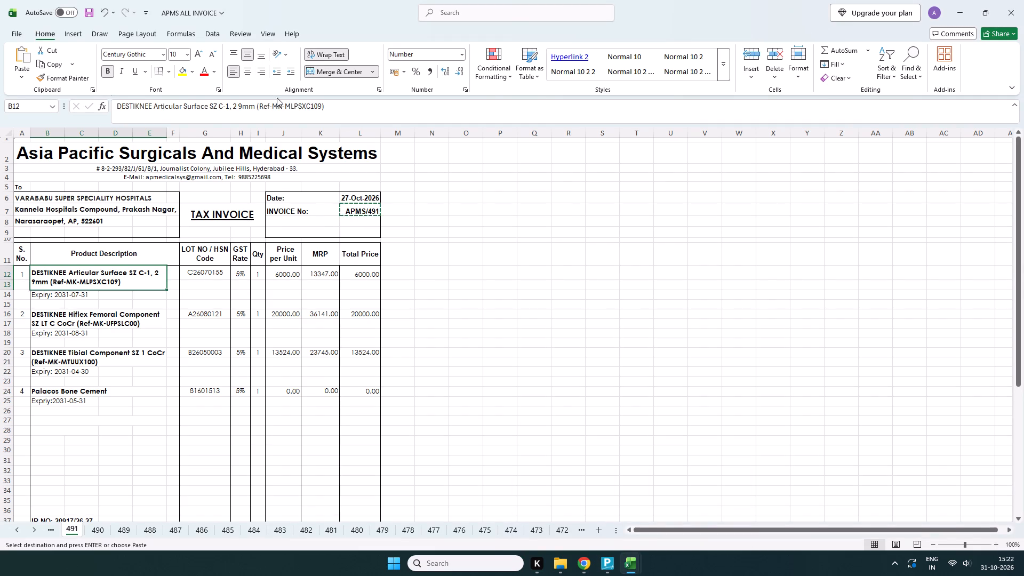
drag(259, 105, 319, 108)
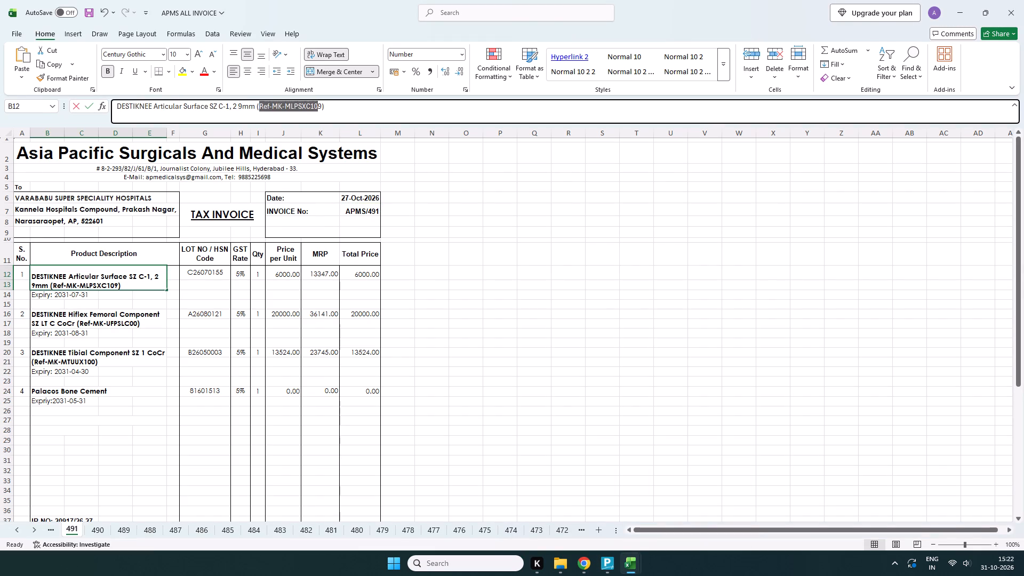
drag(319, 108, 322, 111)
key(ctrl+c)
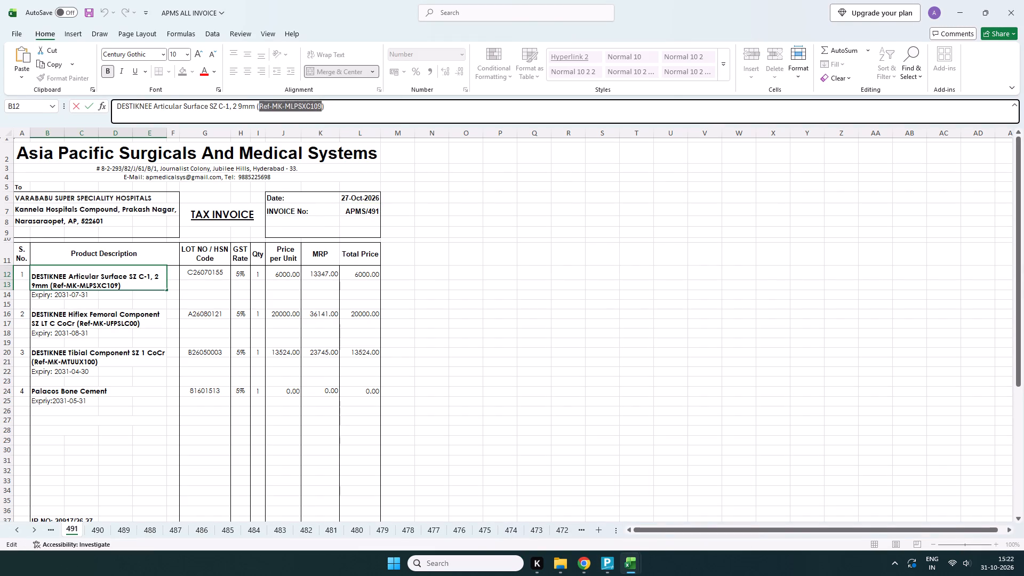
click(596, 502)
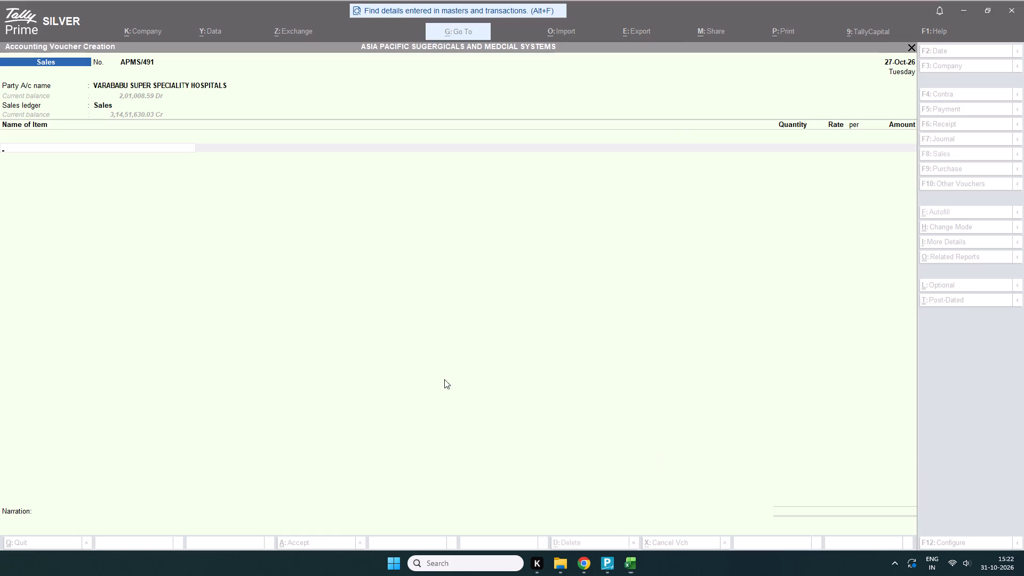
key(ctrl+v)
click(778, 117)
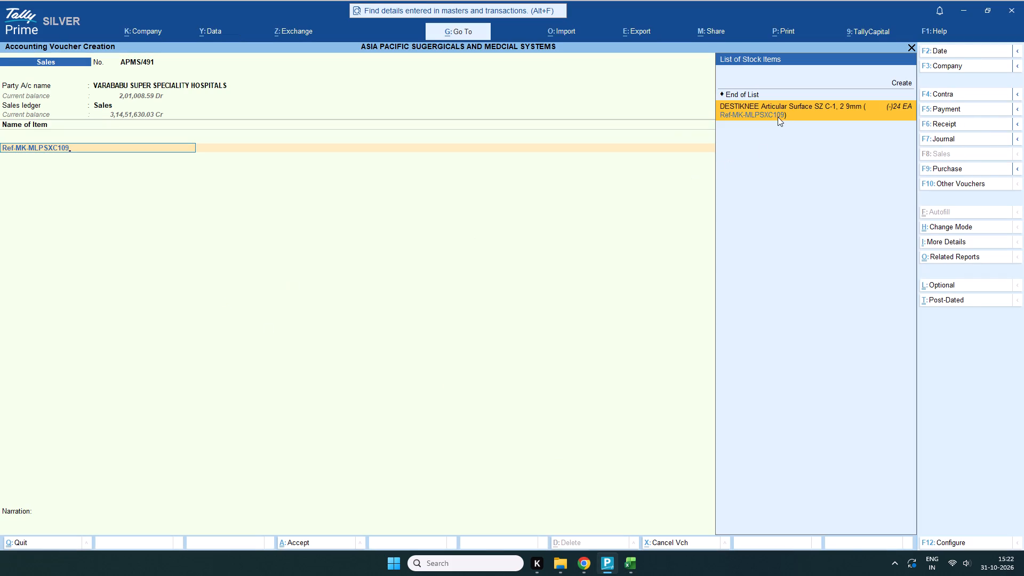
Alter the Ref-MK-MLPSXC109 stock item from the voucher, setting its HSN/SAC to lot number C26070155 copied from the Excel invoice, and save it.
click(911, 45)
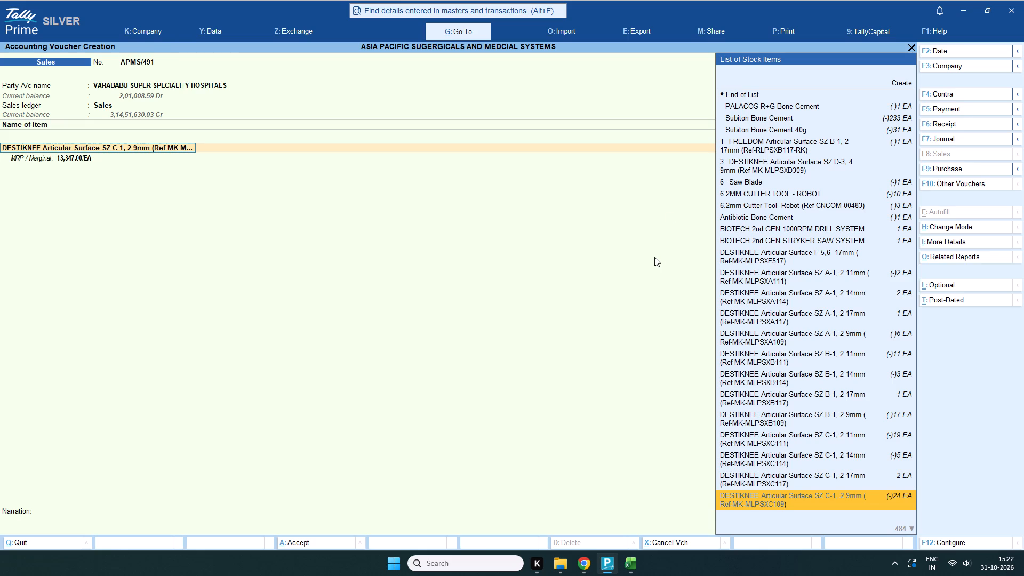
key(ctrl+Return)
key(Return)
key(Return)
key(Return)
key(Return)
key(Return)
key(Return)
key(Return)
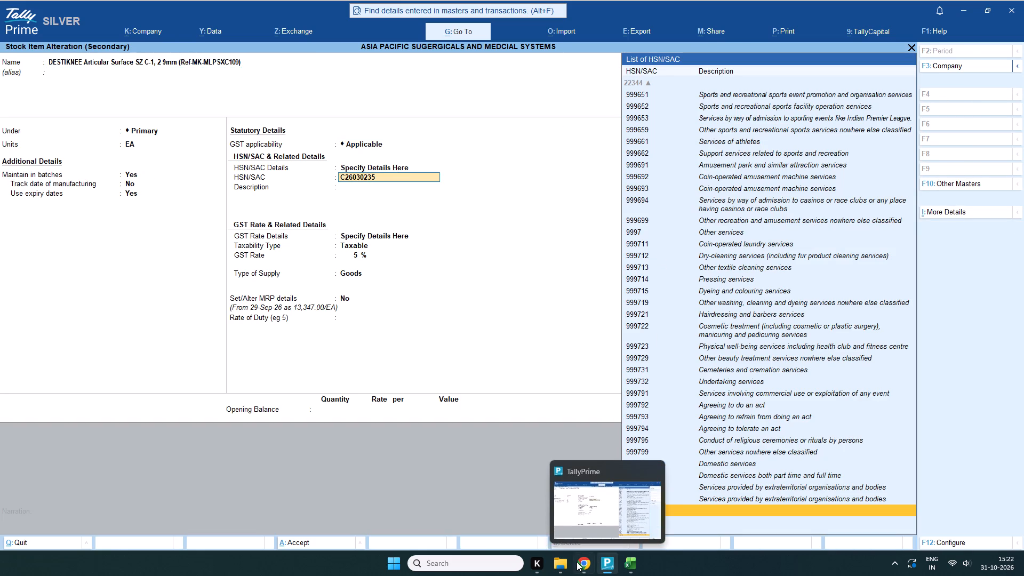
click(670, 487)
click(211, 275)
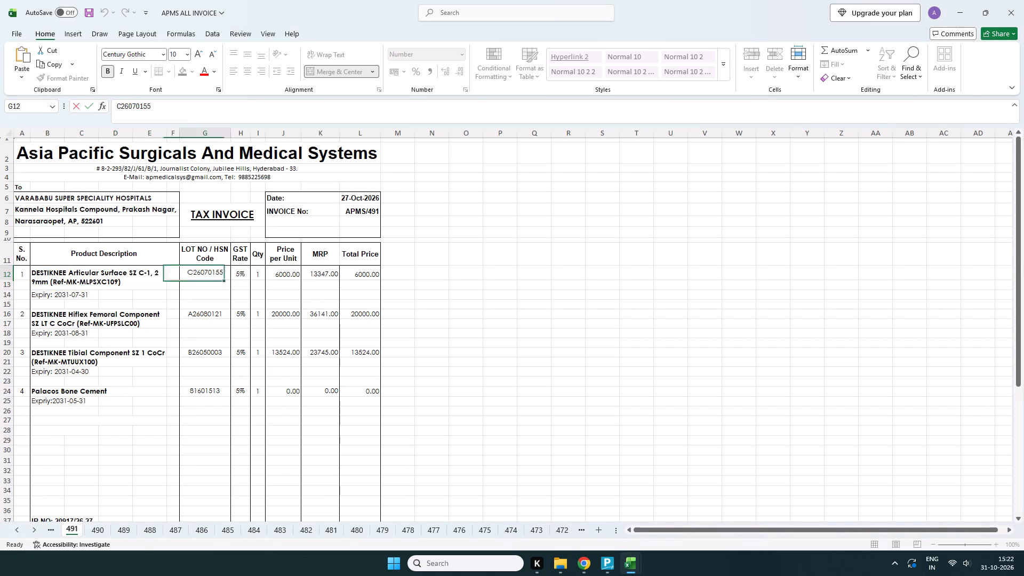
key(ctrl+c)
click(593, 496)
key(ctrl+v)
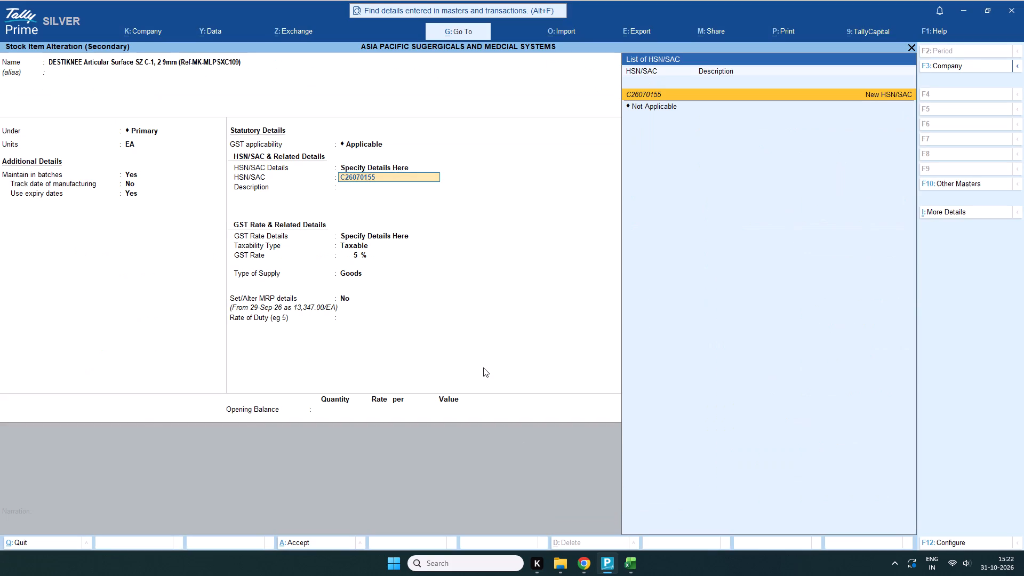
key(Return)
key(Return)
key(Return)
key(Return)
key(Return)
key(Return)
key(Return)
key(Return)
key(Return)
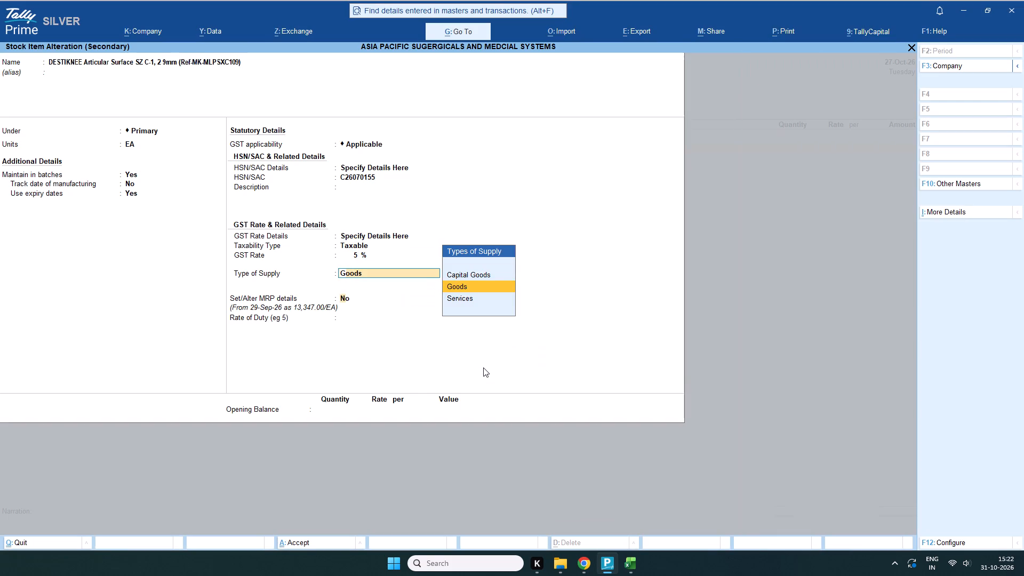
key(Return)
key(Return)
key(Return)
key(Return)
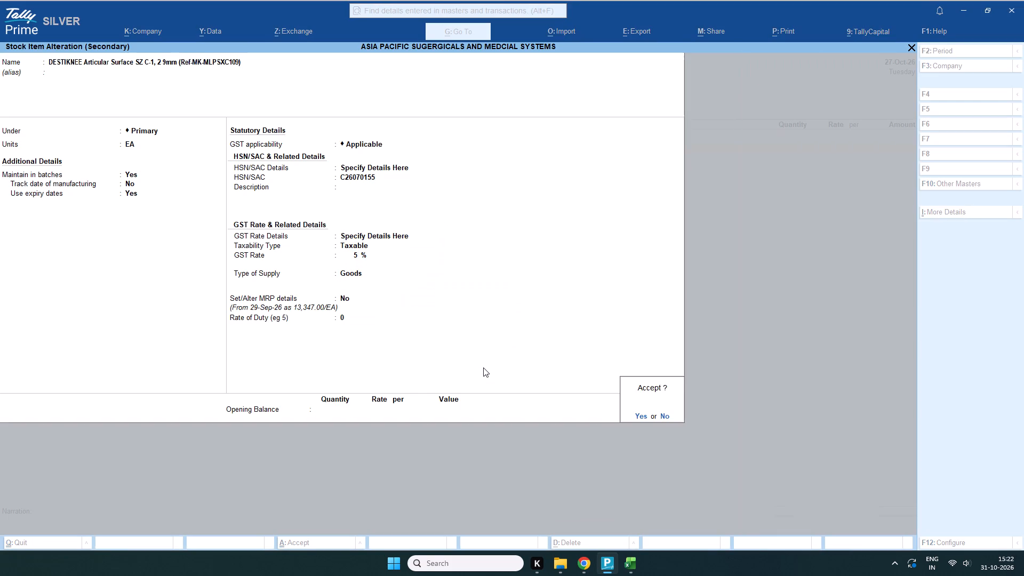
key(Return)
Allocate the articular surface with tracking number Not Applicable, batch C26070155, quantity 1 EA, rate 6,000 and expiry 31-Jul-31, checking the Excel invoice.
scroll(483, 367, up, 1)
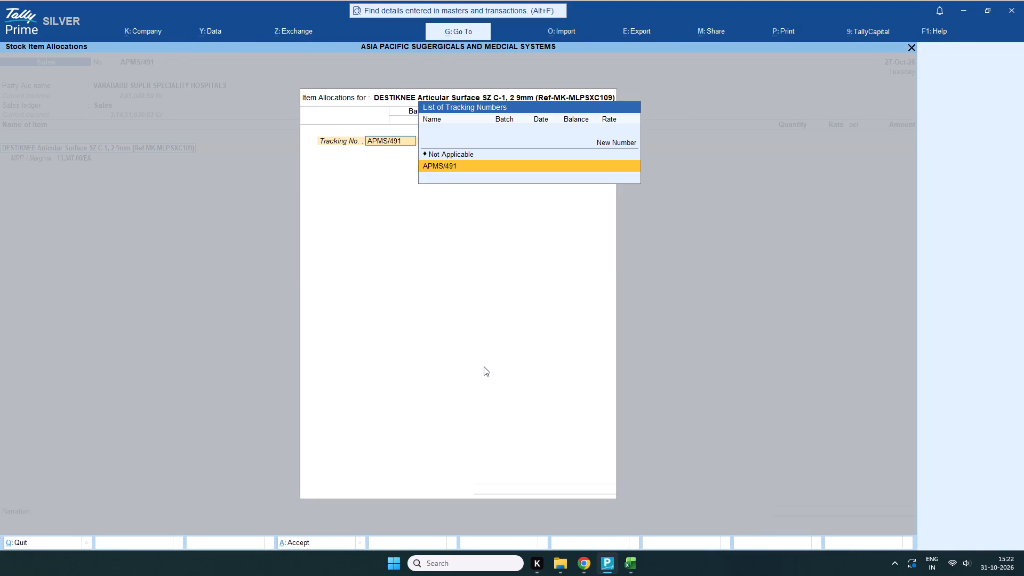
key(Return)
key(ctrl+v)
key(Return)
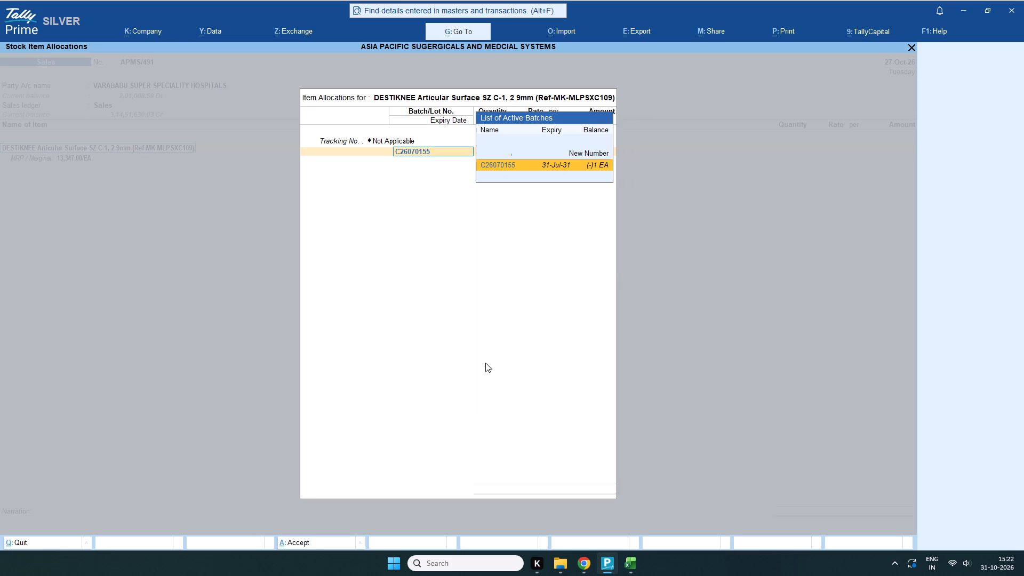
key(1)
key(Return)
key(Return)
key(Return)
key(Return)
key(Return)
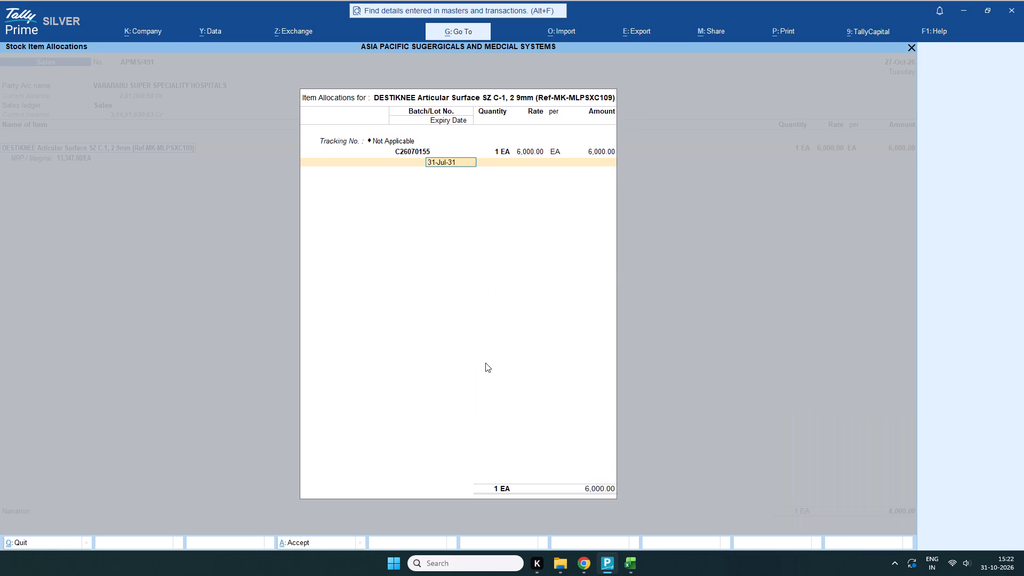
click(642, 519)
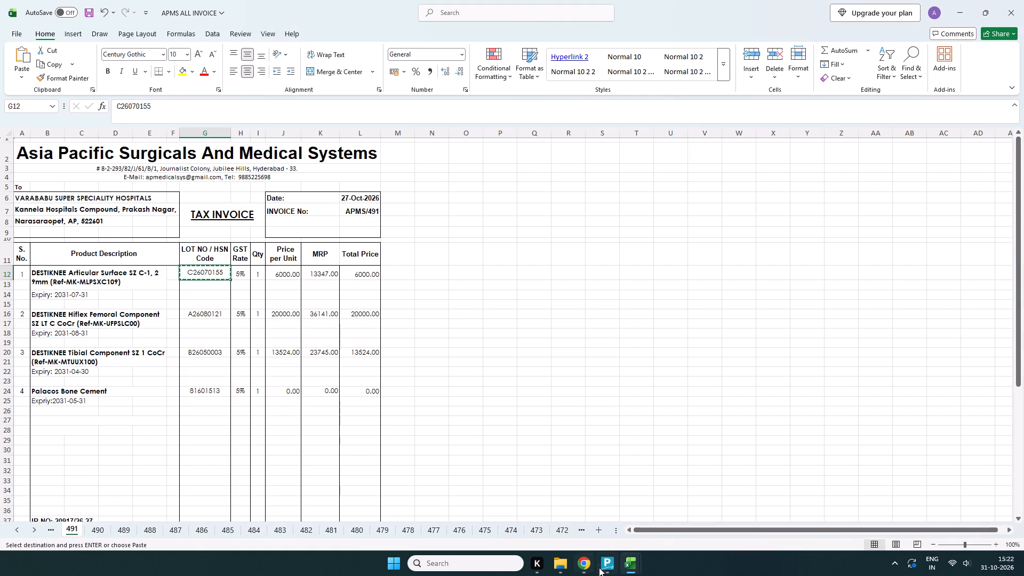
click(609, 493)
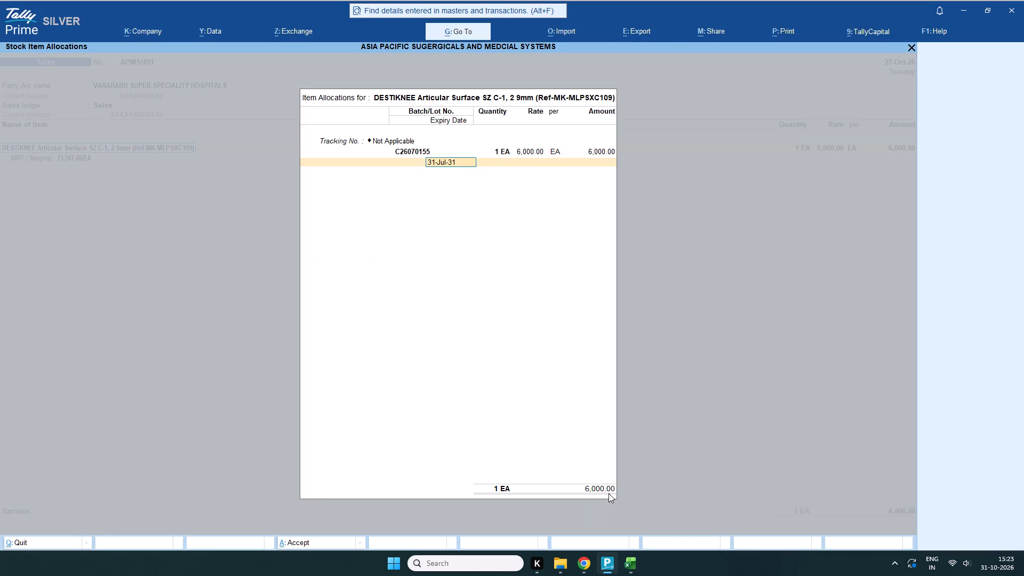
click(644, 516)
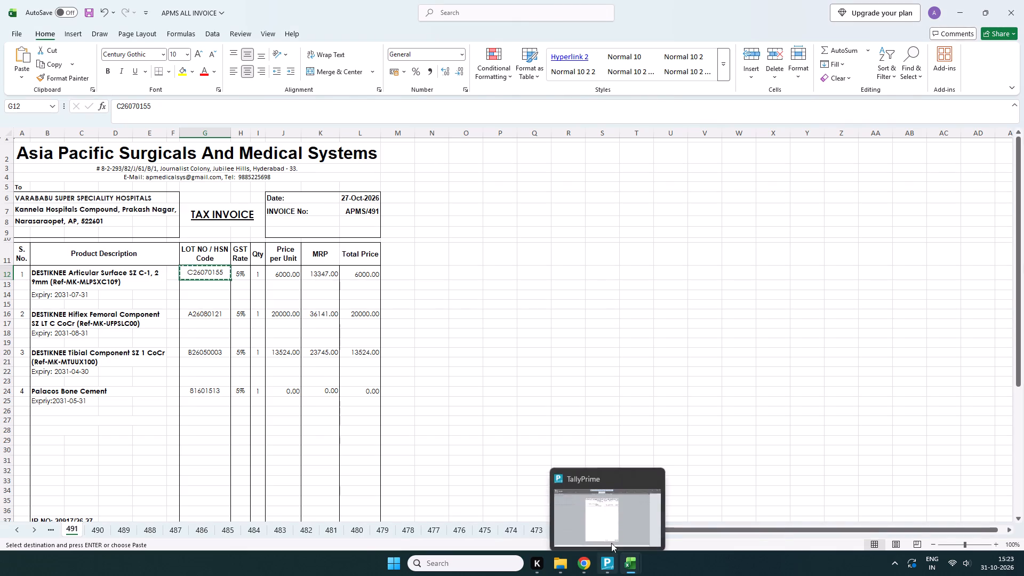
click(613, 518)
key(Return)
key(Return)
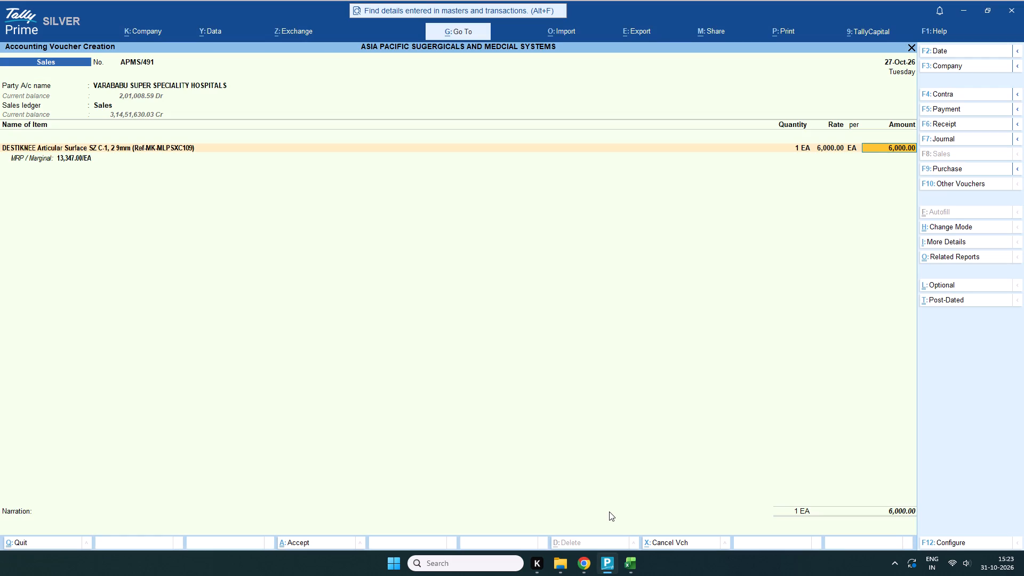
key(Return)
Copy reference Ref-MK-UFPSLC00 from the second item on the Excel invoice and select the matching femoral component on the voucher's next item line.
click(657, 513)
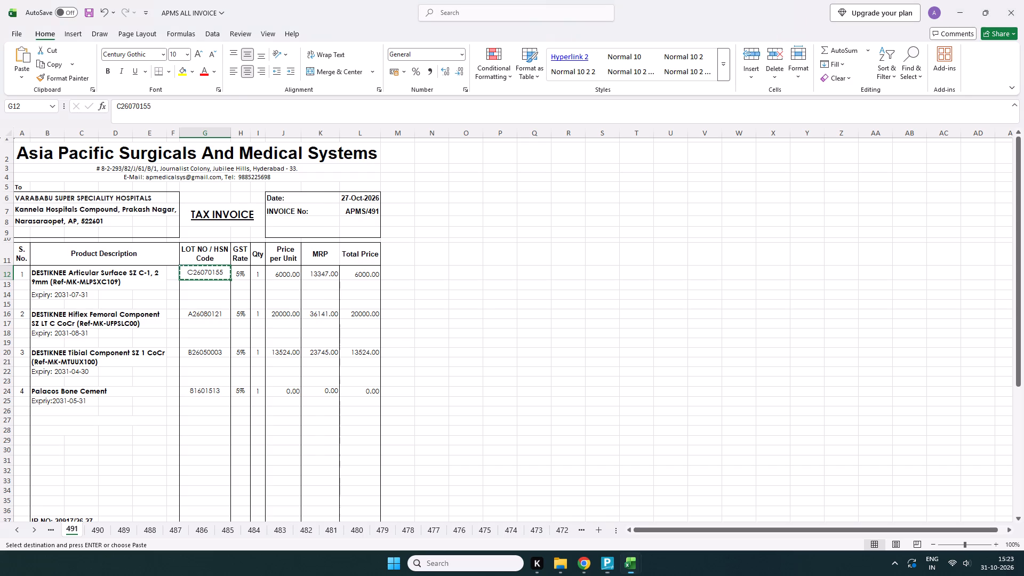
click(138, 322)
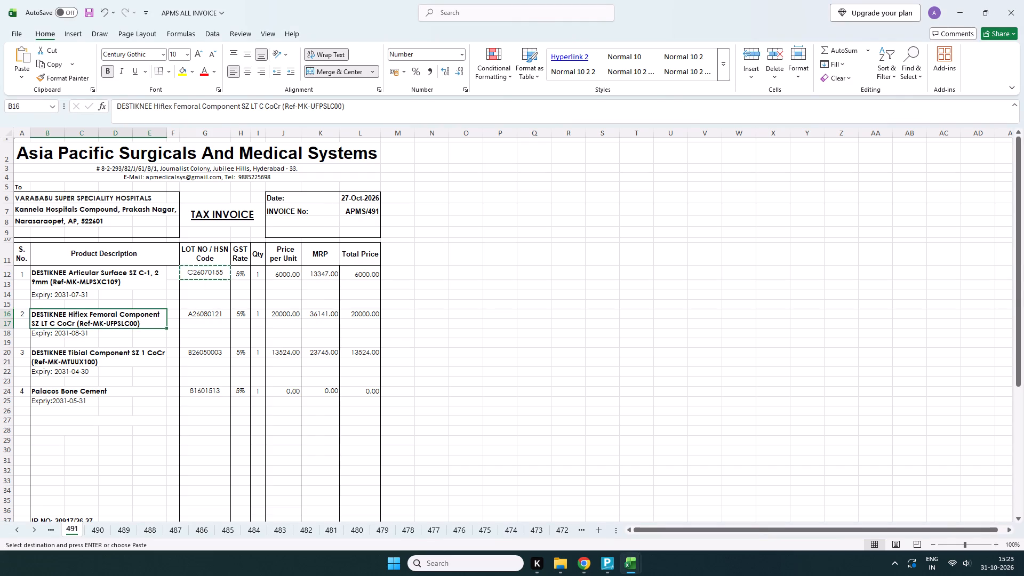
drag(286, 104, 340, 107)
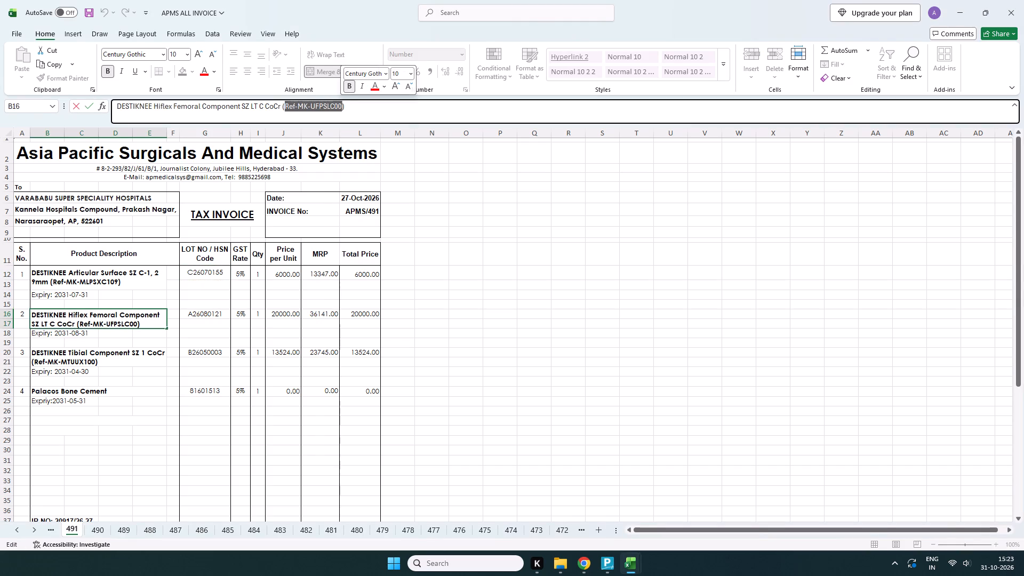
key(ctrl+c)
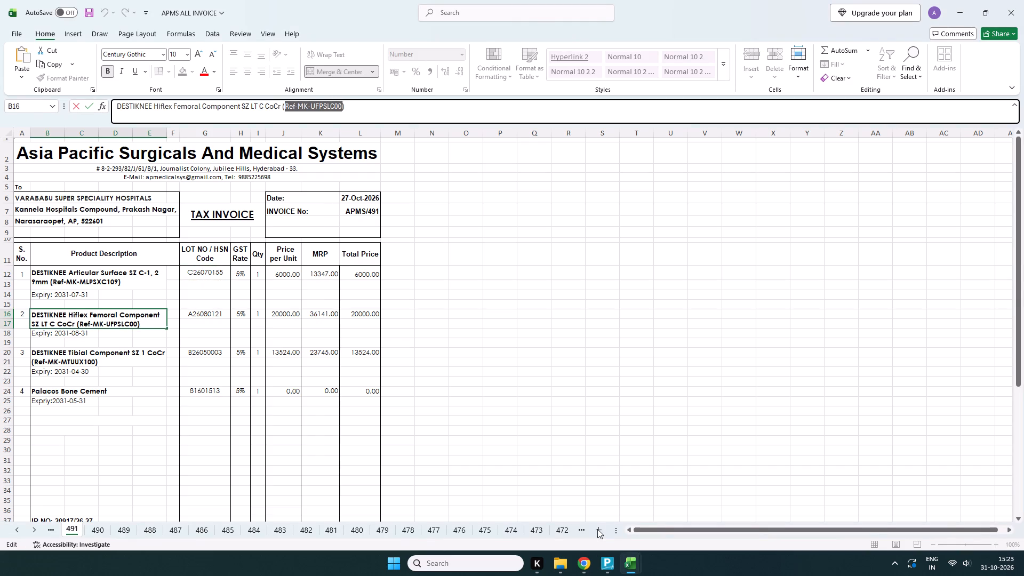
click(598, 501)
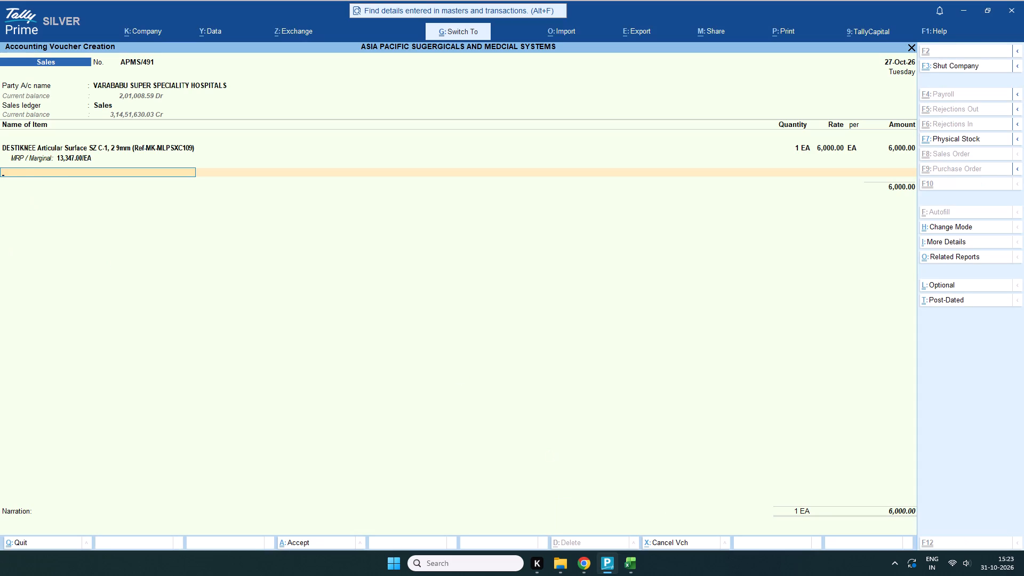
key(ctrl+v)
click(804, 111)
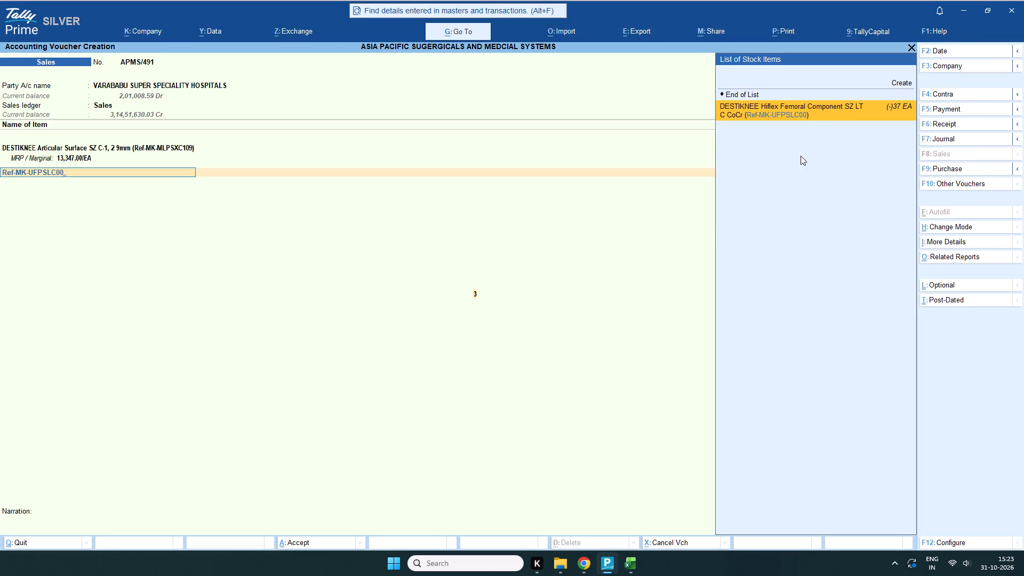
Alter the Ref-MK-UFPSLC00 stock item from the voucher, setting its HSN/SAC to lot number A26080121 copied from the Excel invoice, and save it.
click(911, 47)
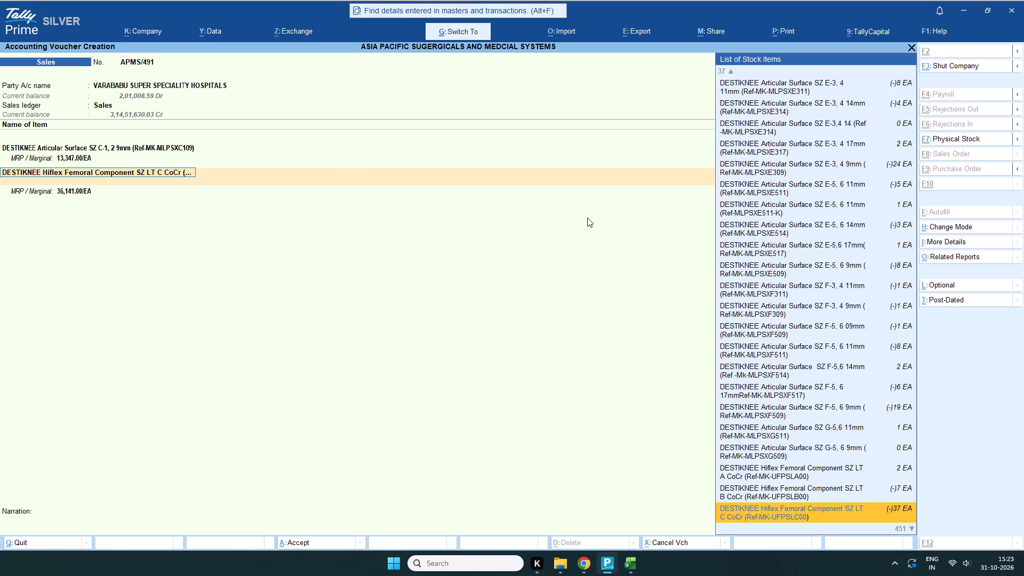
key(ctrl+Return)
key(Return)
key(Return)
key(Return)
key(Return)
key(Return)
key(Return)
key(Return)
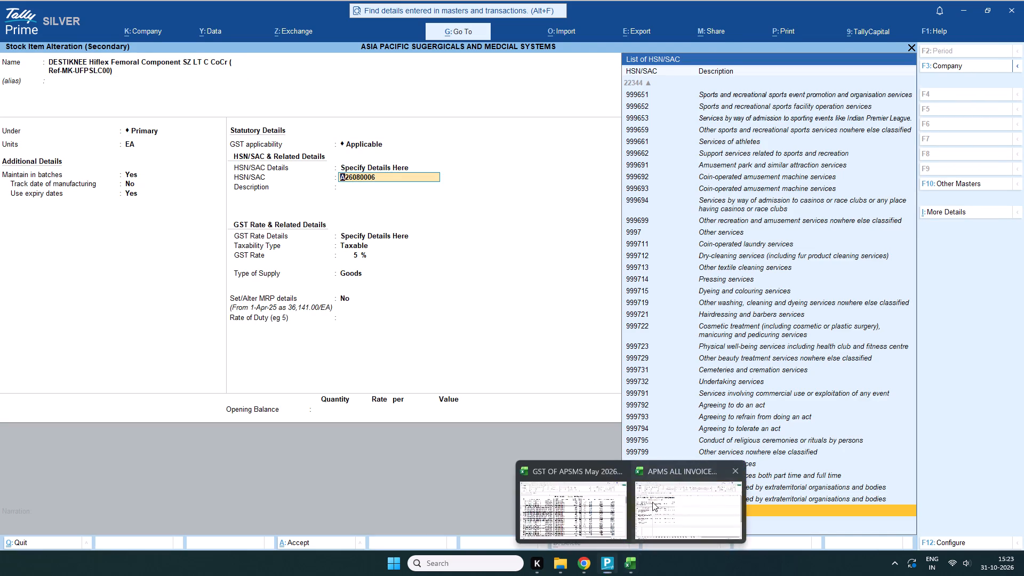
click(652, 502)
click(211, 321)
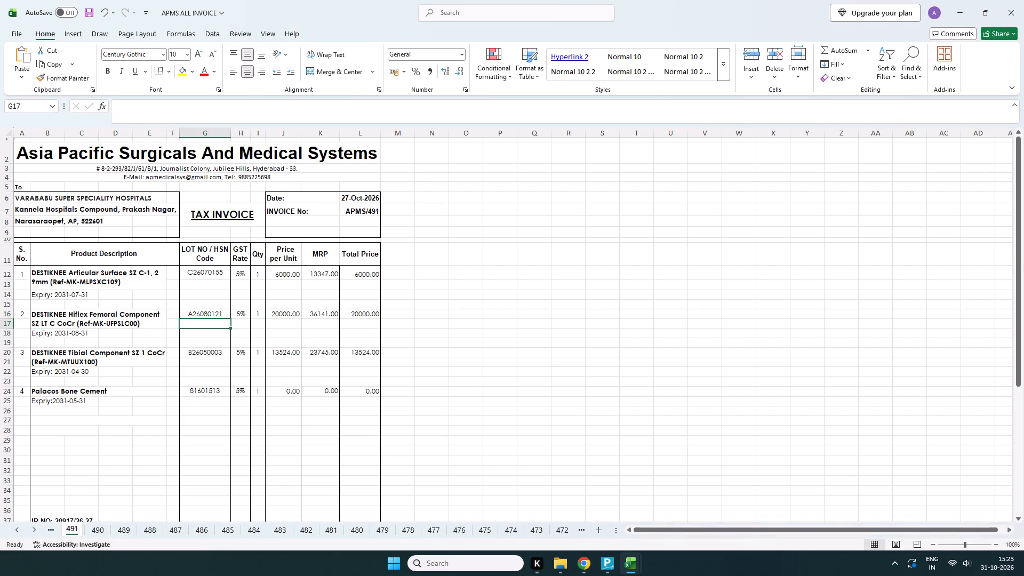
click(217, 311)
key(ctrl+c)
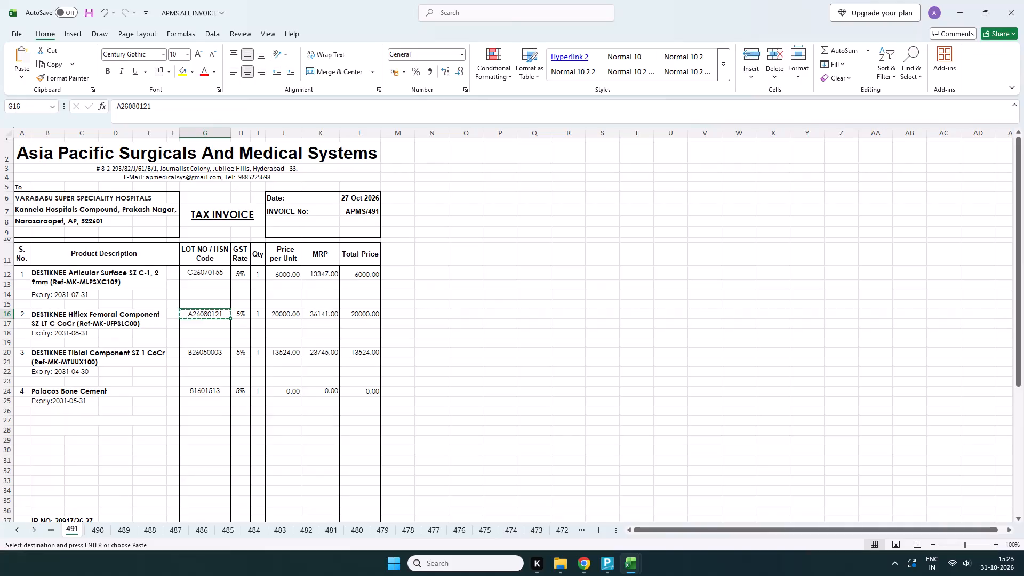
drag(602, 505, 595, 494)
key(ctrl+v)
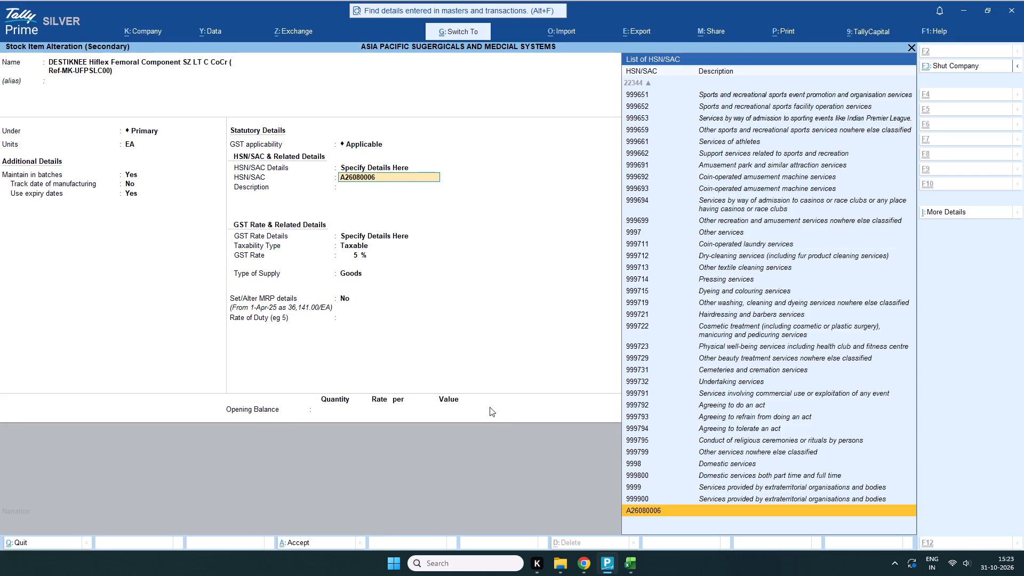
key(Return)
key(Return)
key(Return)
key(Return)
key(Return)
key(Return)
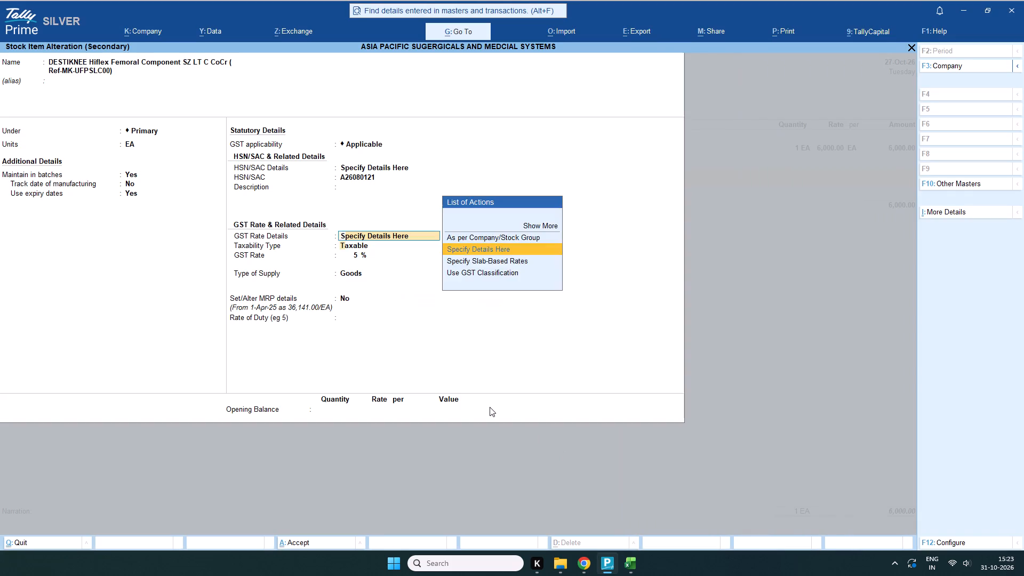
key(Return)
key(Return)
key(Return)
key(Return)
key(Return)
key(Return)
key(Return)
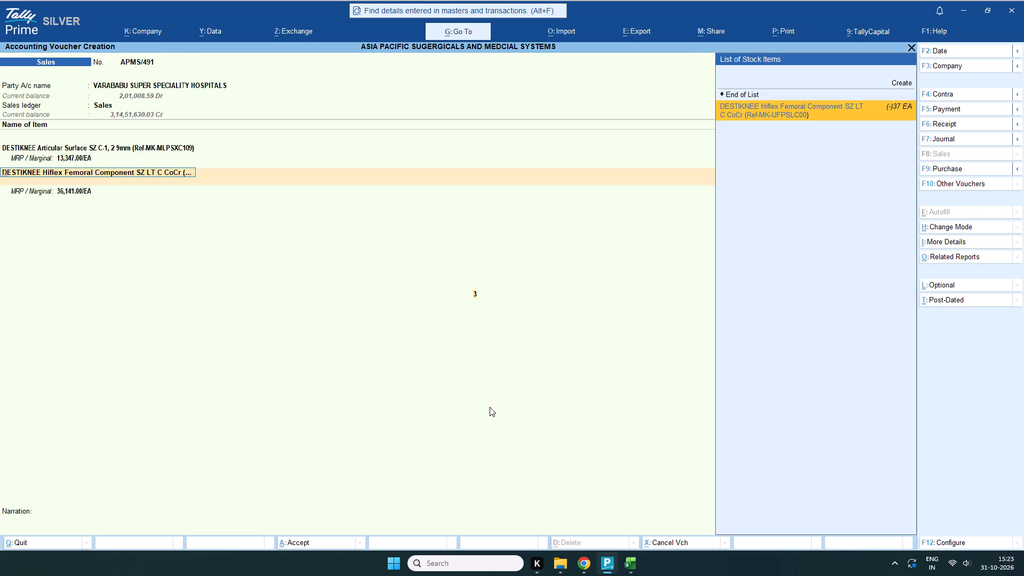
Allocate the femoral component with tracking number Not Applicable, batch A26080121, quantity 1 EA, rate 20,000 and expiry 31-08-2031, checking the Excel invoice.
key(Return)
scroll(490, 407, up, 1)
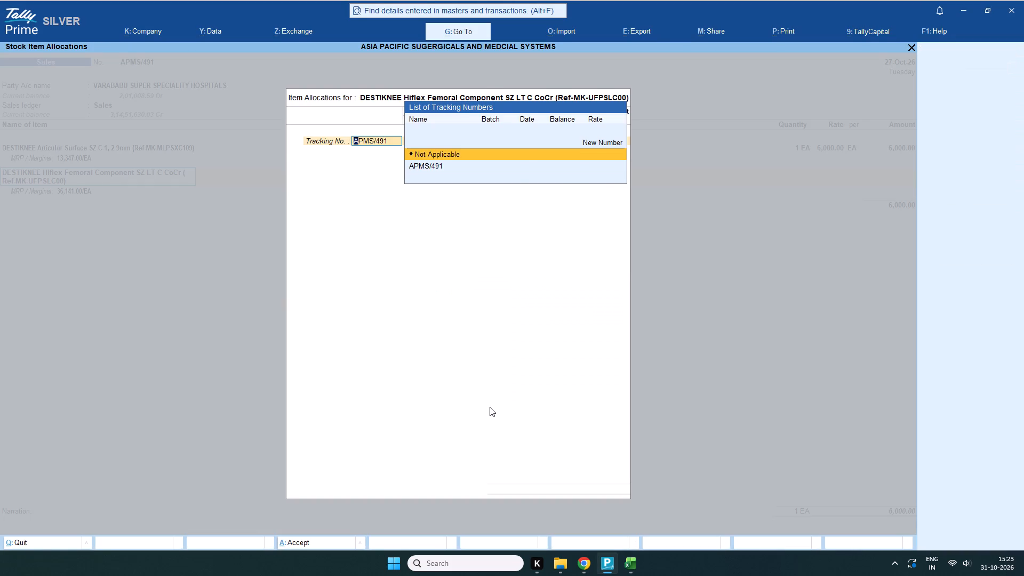
key(Return)
key(ctrl+v)
key(Return)
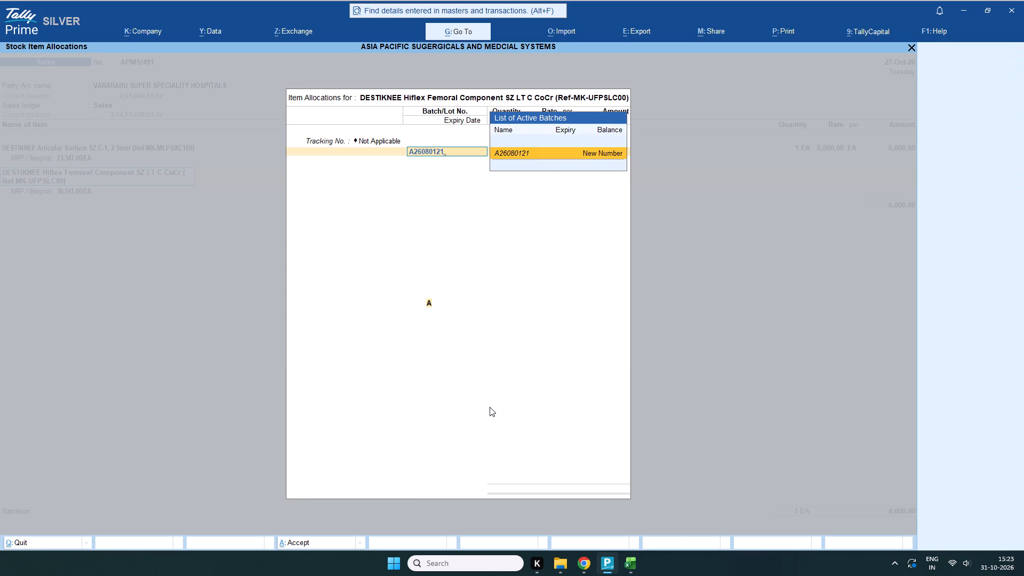
key(Return)
key(1)
key(Return)
key(Return)
key(Return)
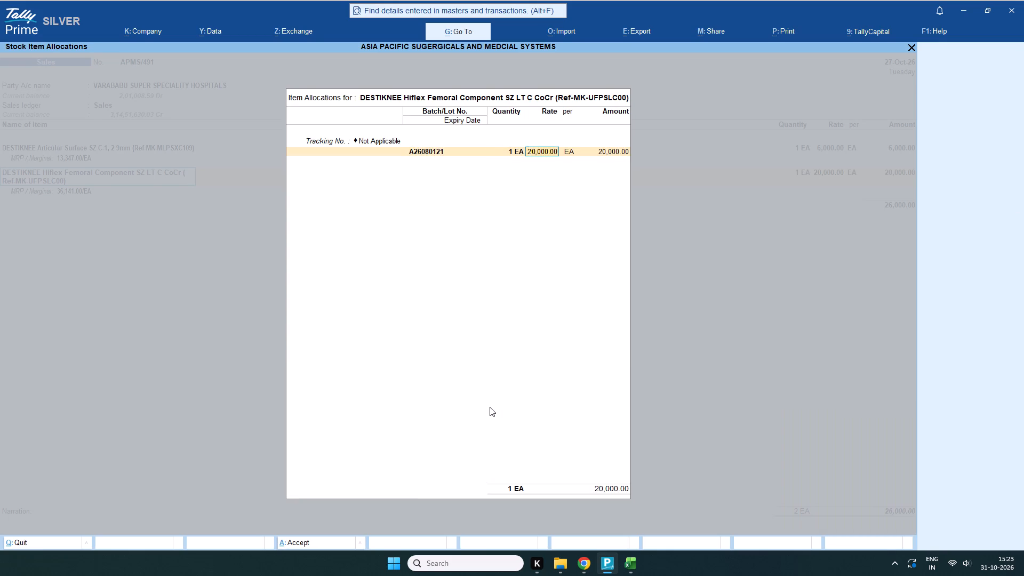
key(Return)
key(Return)
click(637, 526)
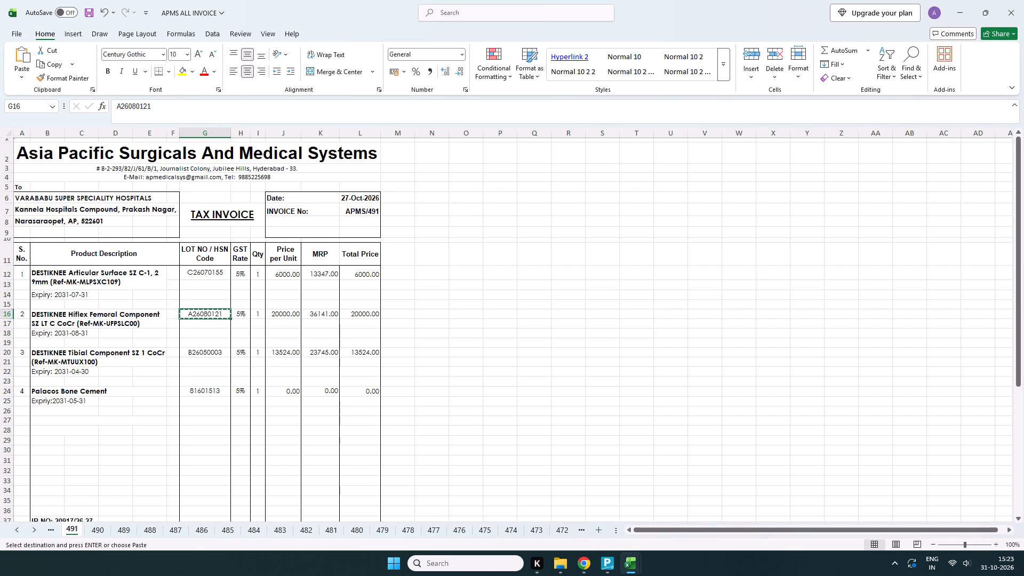
click(602, 500)
text(31-08-2031)
key(Return)
key(Return)
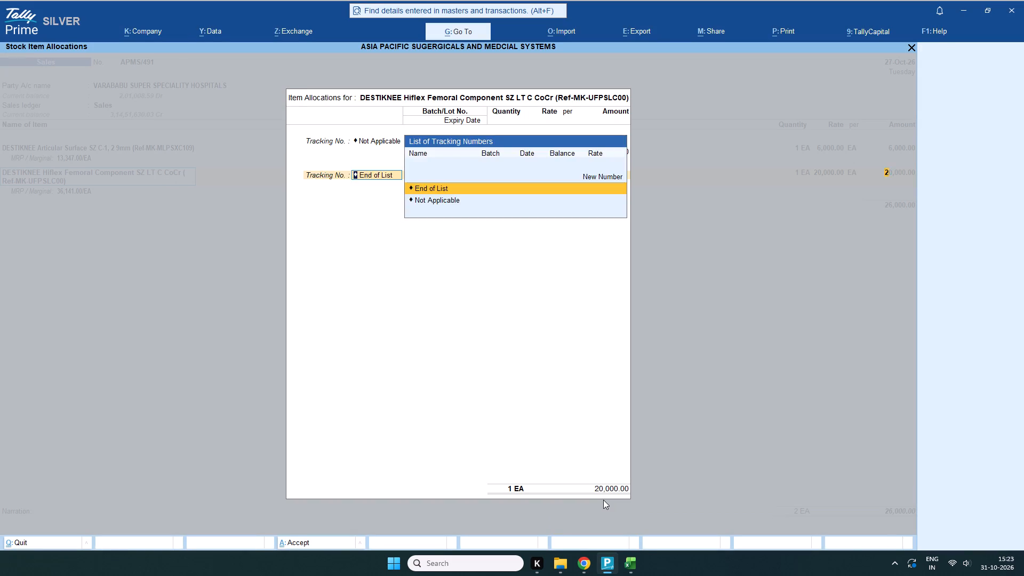
key(Return)
Copy reference Ref-MK-MTUUX100 from the third item on the Excel invoice and select the matching tibial component on the voucher's next item line.
click(644, 532)
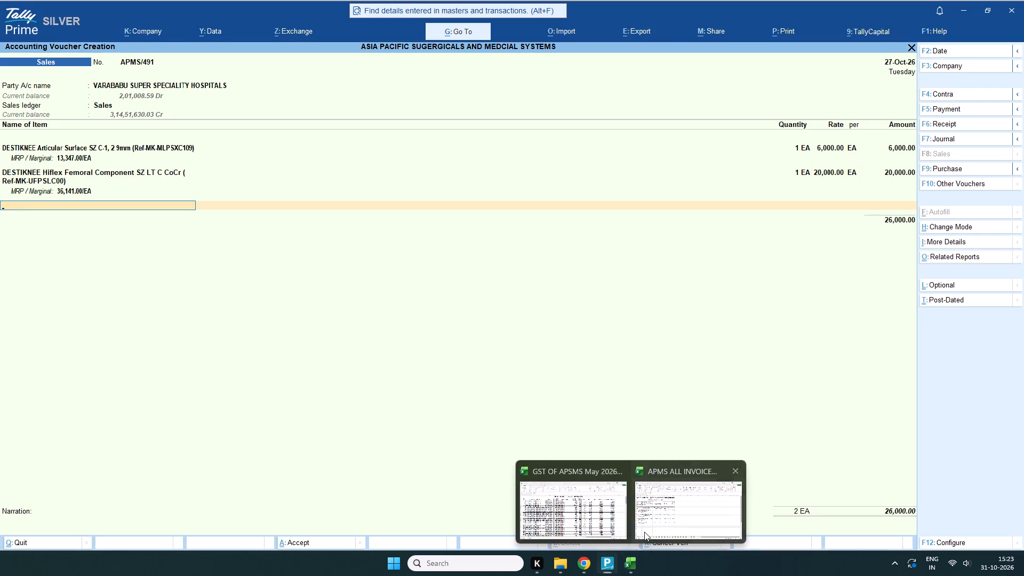
click(108, 343)
click(111, 356)
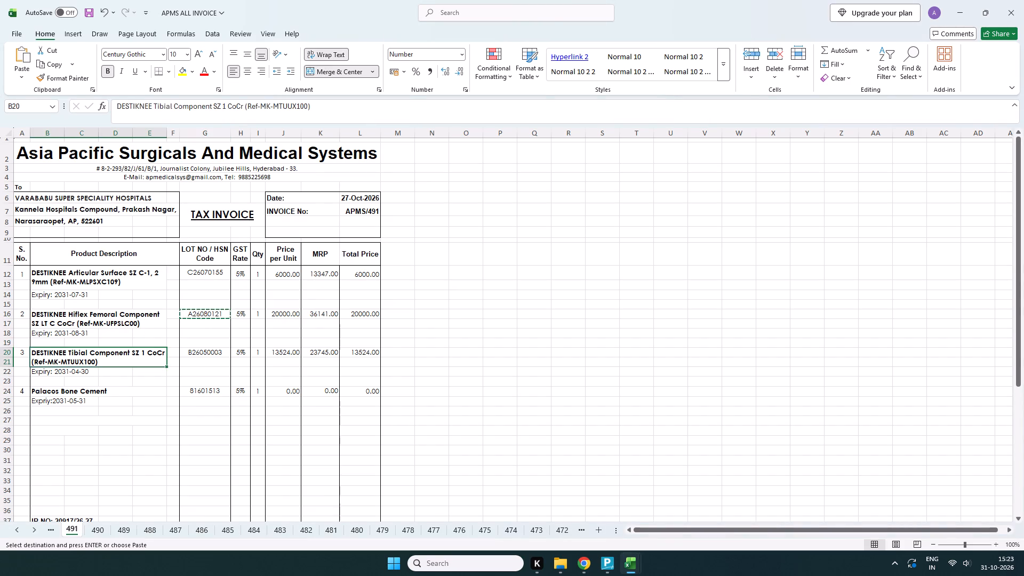
drag(249, 105, 312, 107)
key(ctrl+c)
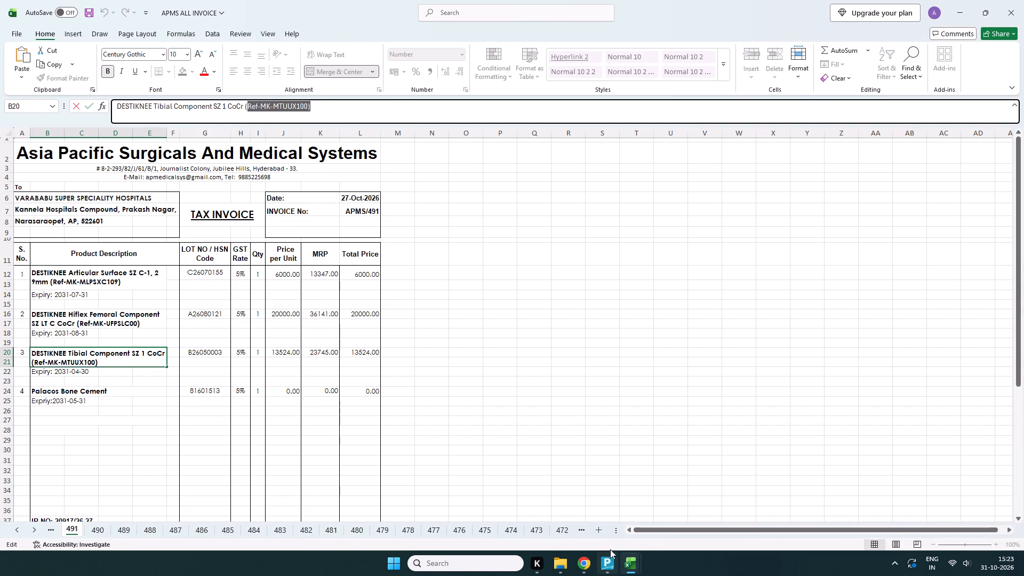
click(604, 486)
key(ctrl+v)
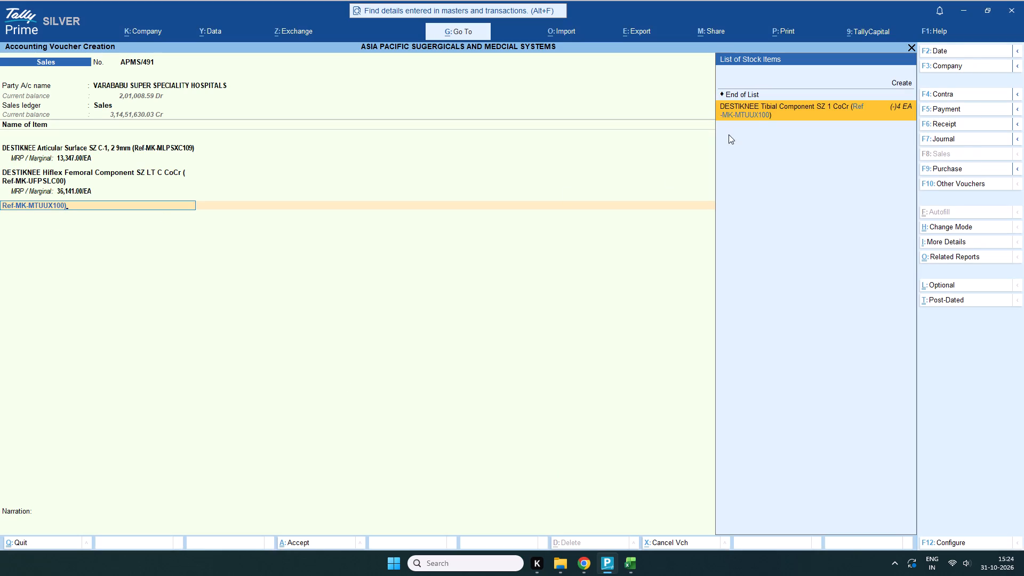
click(756, 111)
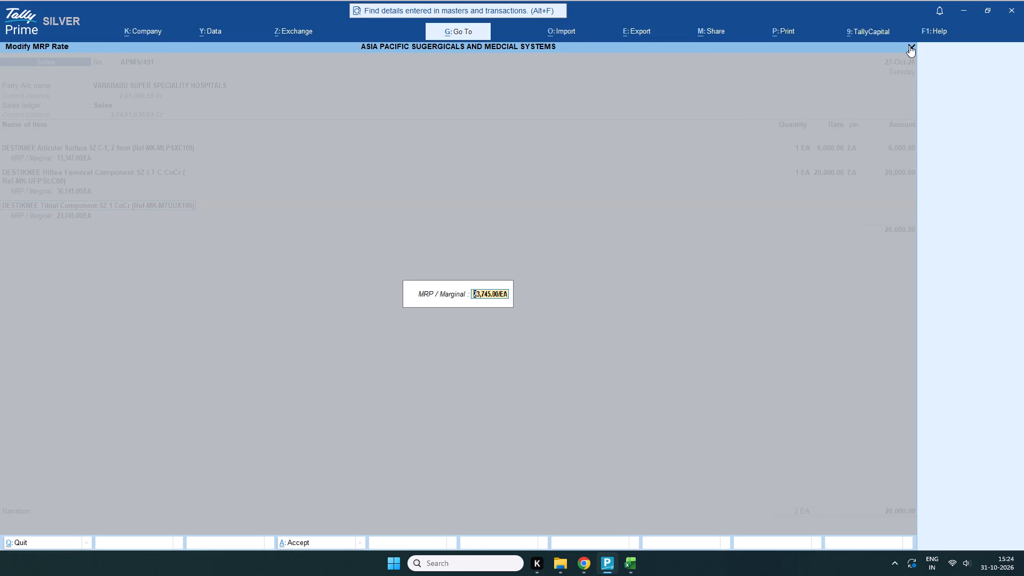
Alter the Ref-MK-MTUUX100 stock item from the voucher, setting its HSN/SAC to lot number B26050003 copied from the Excel invoice, and save it.
click(909, 45)
key(ctrl+Return)
key(Return)
key(Return)
key(Return)
key(Return)
key(Return)
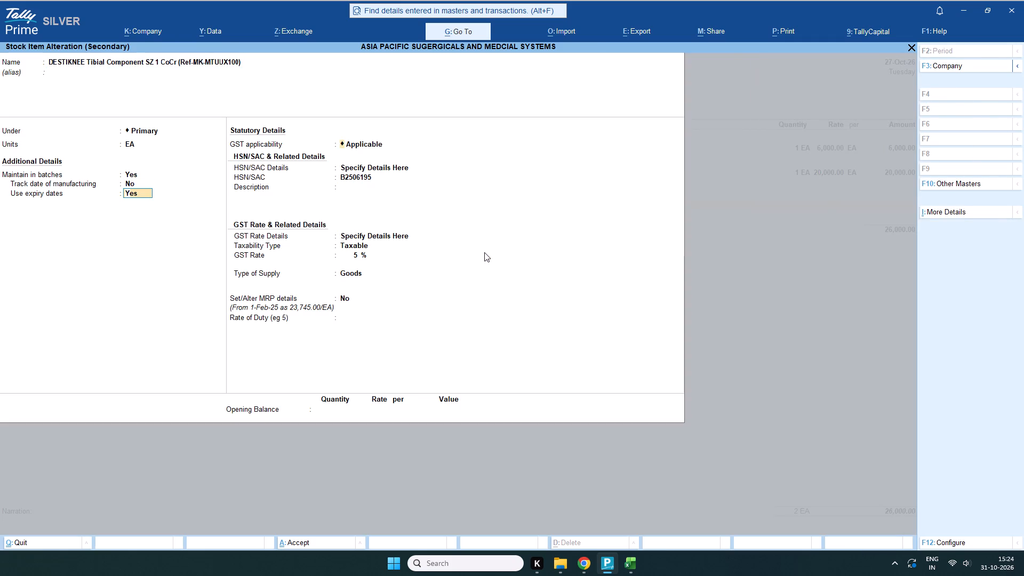
key(Return)
key(Return)
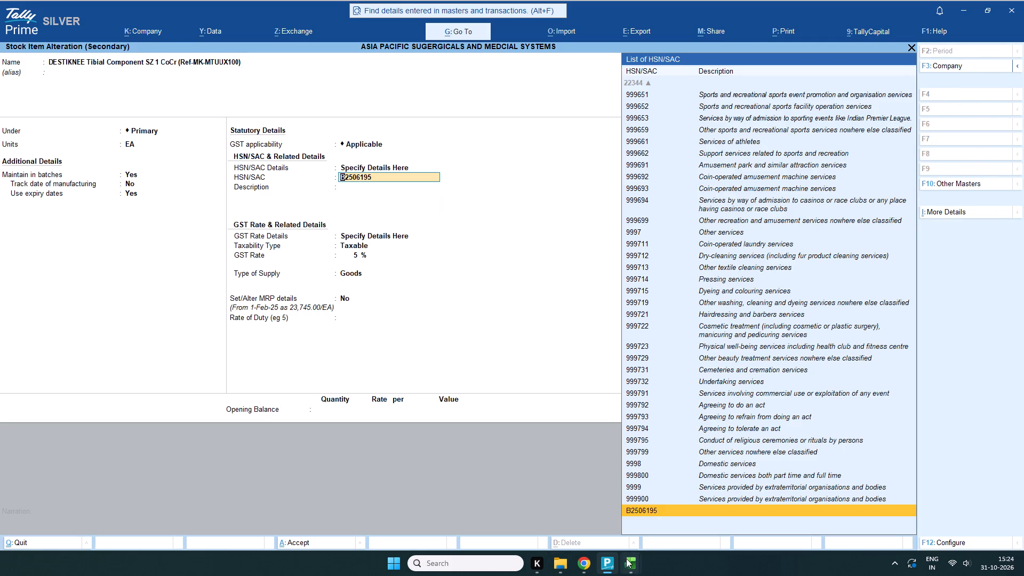
click(687, 500)
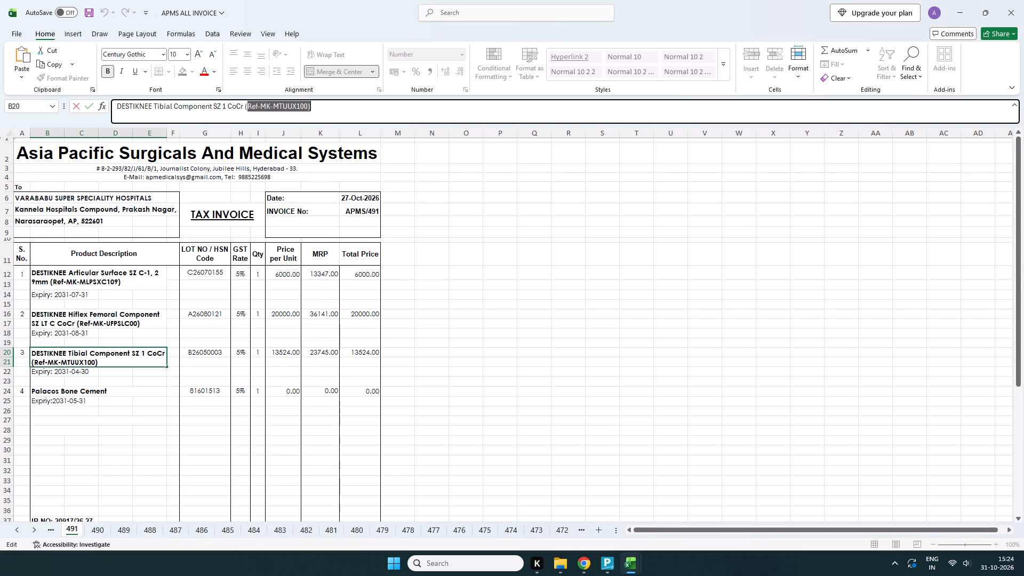
click(210, 352)
key(ctrl+c)
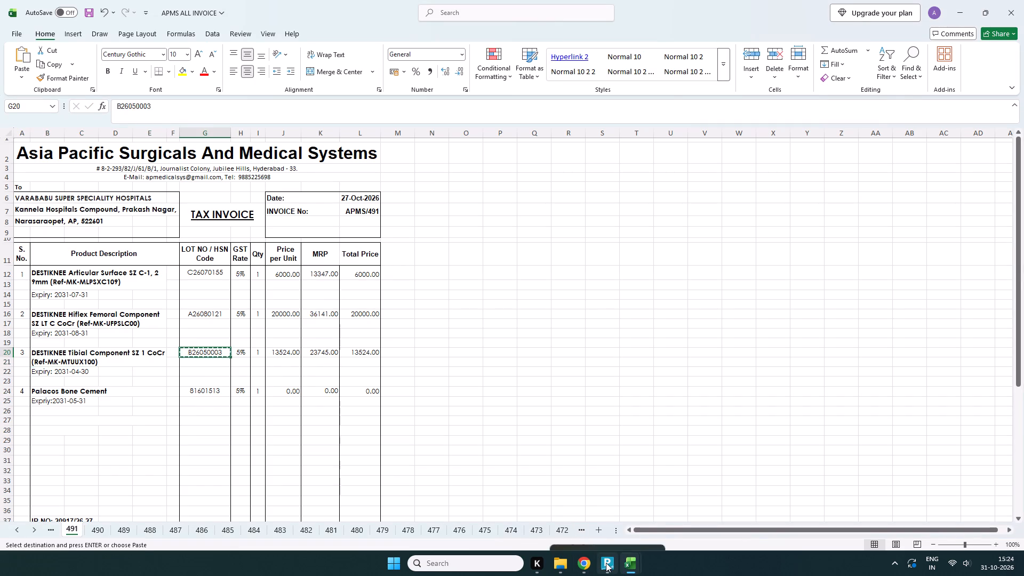
click(606, 479)
key(ctrl+v)
key(Return)
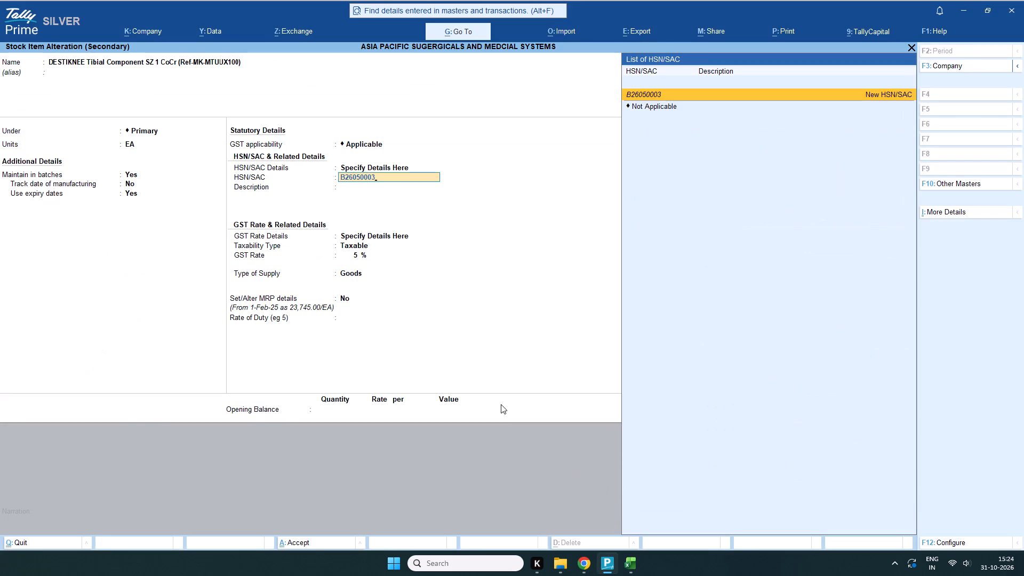
key(Return)
key(Return)
key(Return)
key(Return)
key(Return)
key(Return)
key(Return)
key(Return)
key(Return)
key(Return)
key(Return)
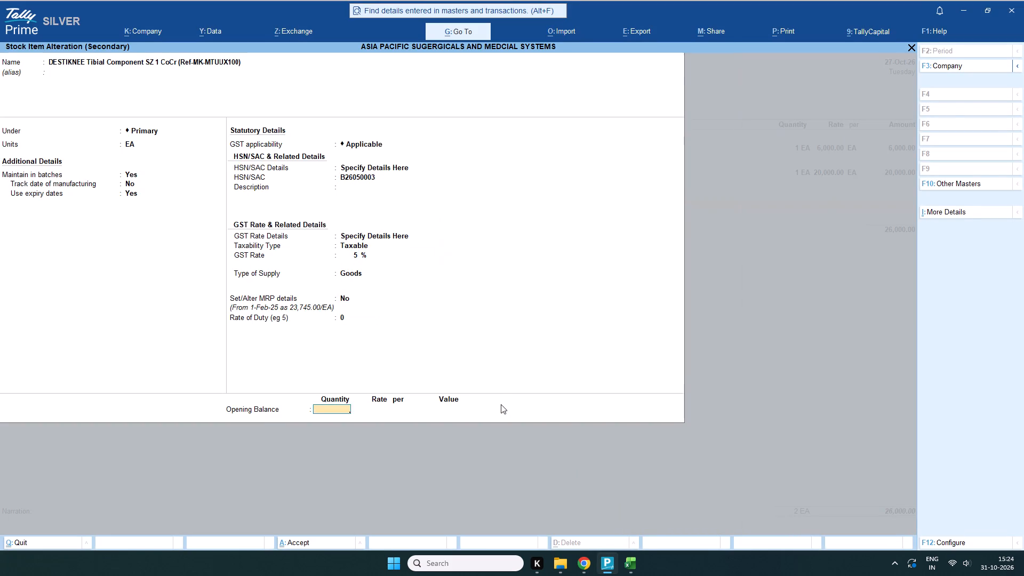
key(Return)
key(Return)
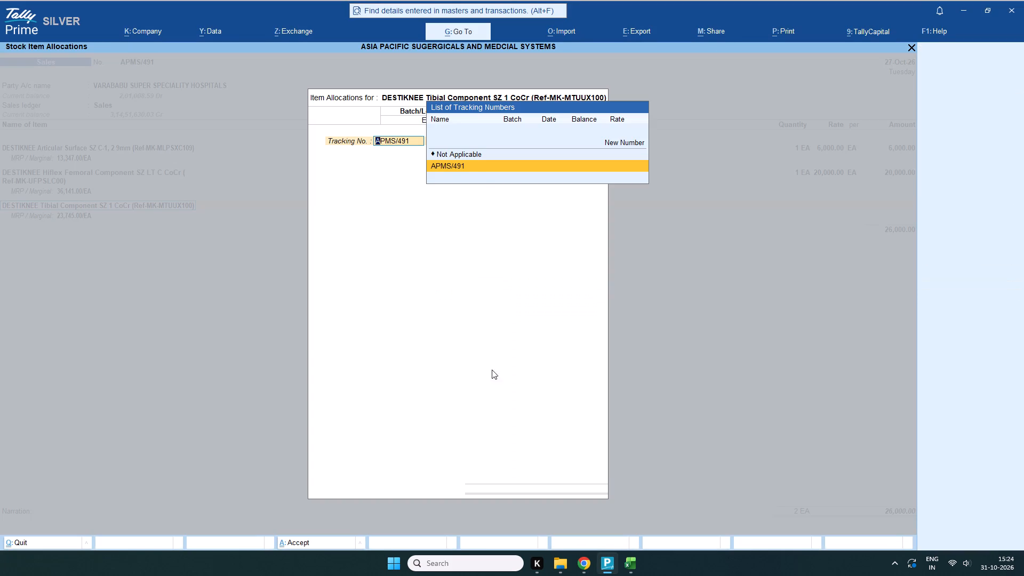
Allocate the tibial component with tracking number Not Applicable, batch B26050003, quantity 1 EA, rate 13,524 and expiry 30-04-2031, checking the Excel invoice.
scroll(486, 238, up, 1)
click(479, 162)
click(476, 157)
scroll(476, 156, up, 1)
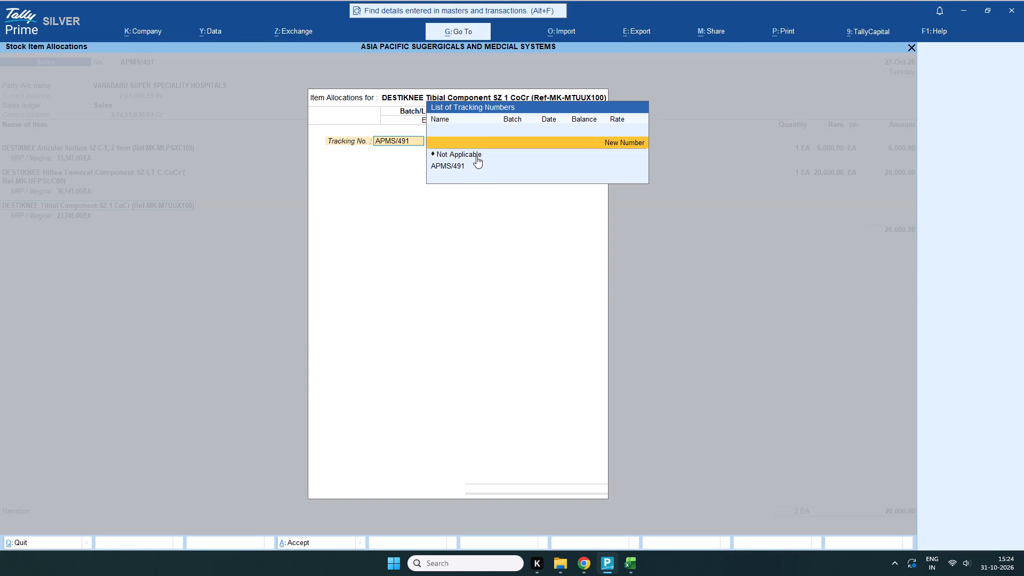
scroll(476, 153, down, 1)
click(476, 153)
key(ctrl+v)
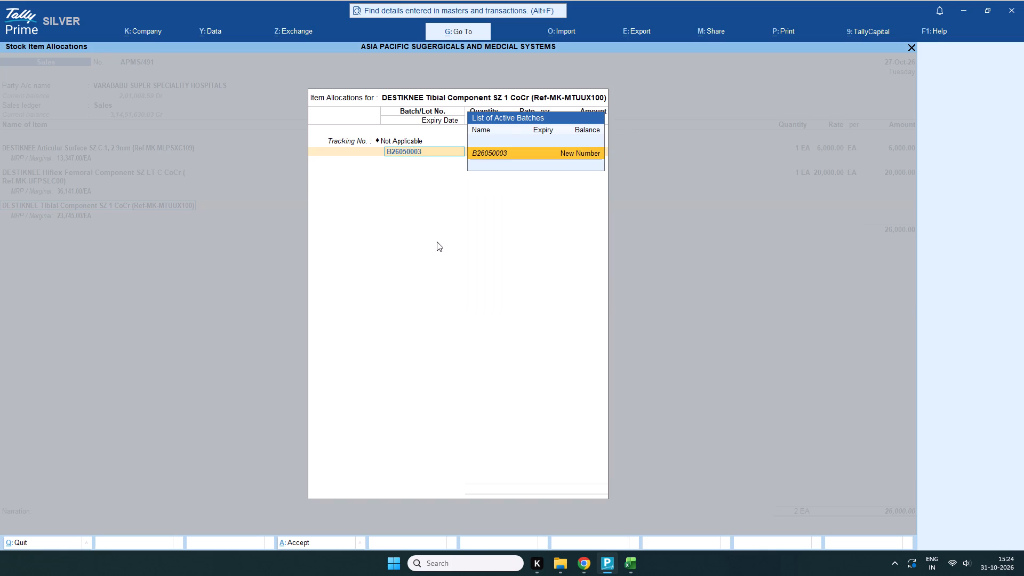
key(Return)
key(Return)
key(1)
key(Return)
key(Return)
key(Return)
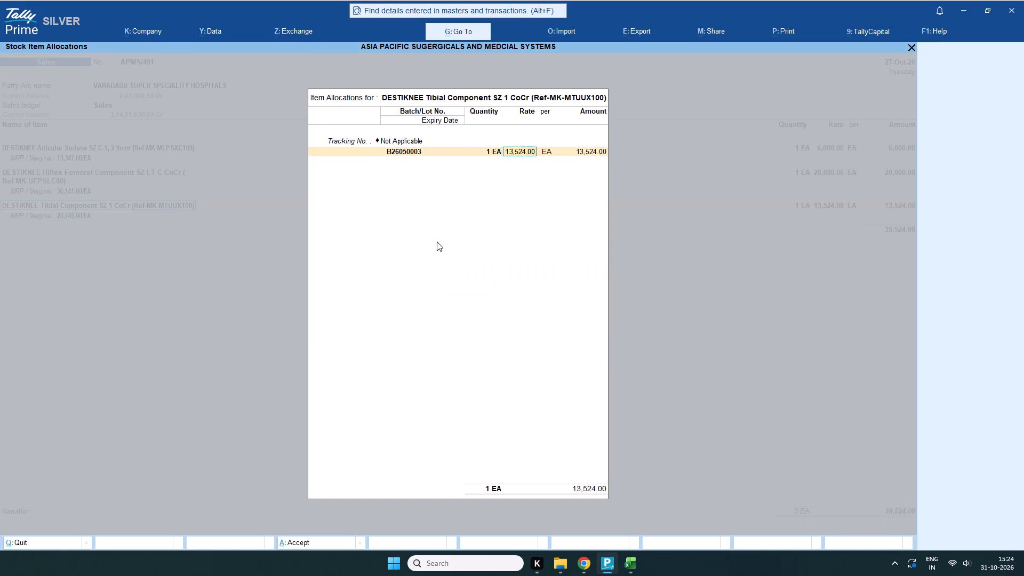
key(Return)
key(Return)
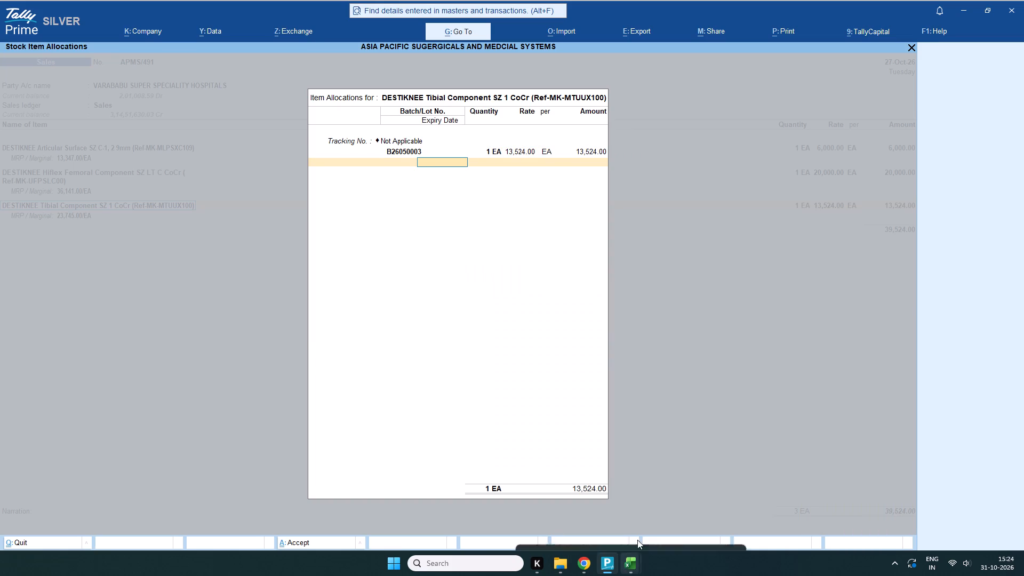
click(644, 486)
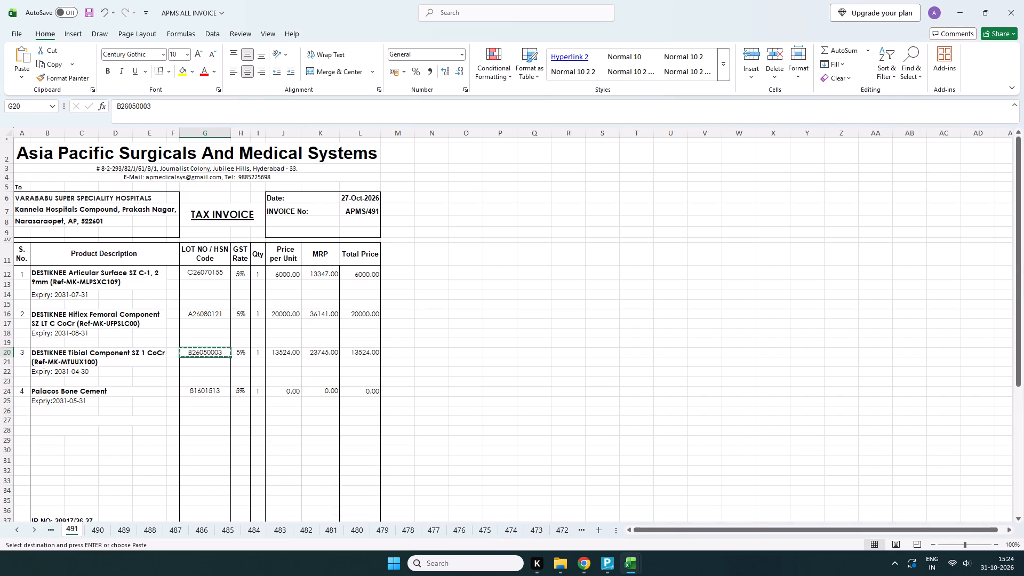
click(610, 519)
text(30-04-2031)
key(Return)
key(Return)
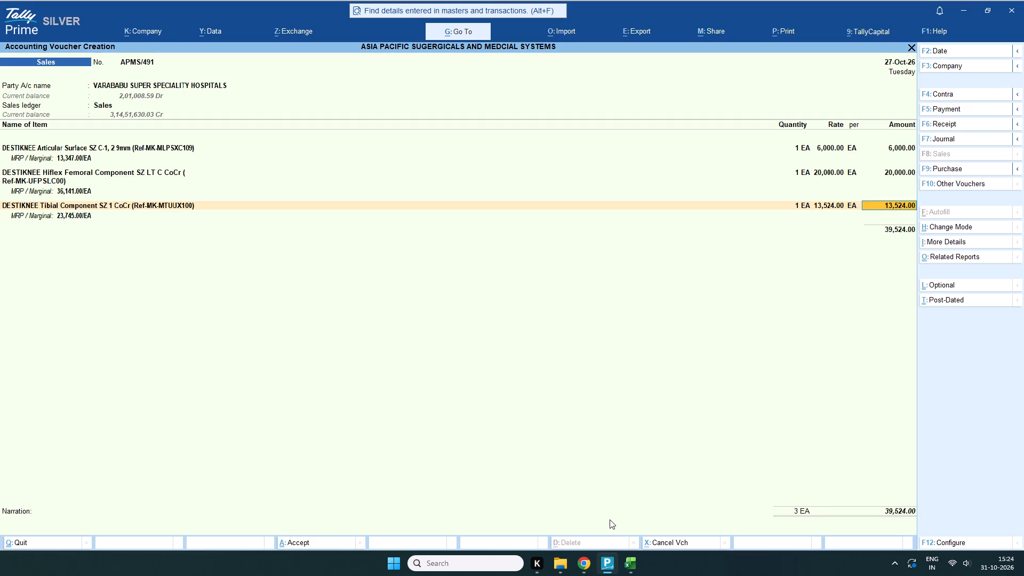
key(Return)
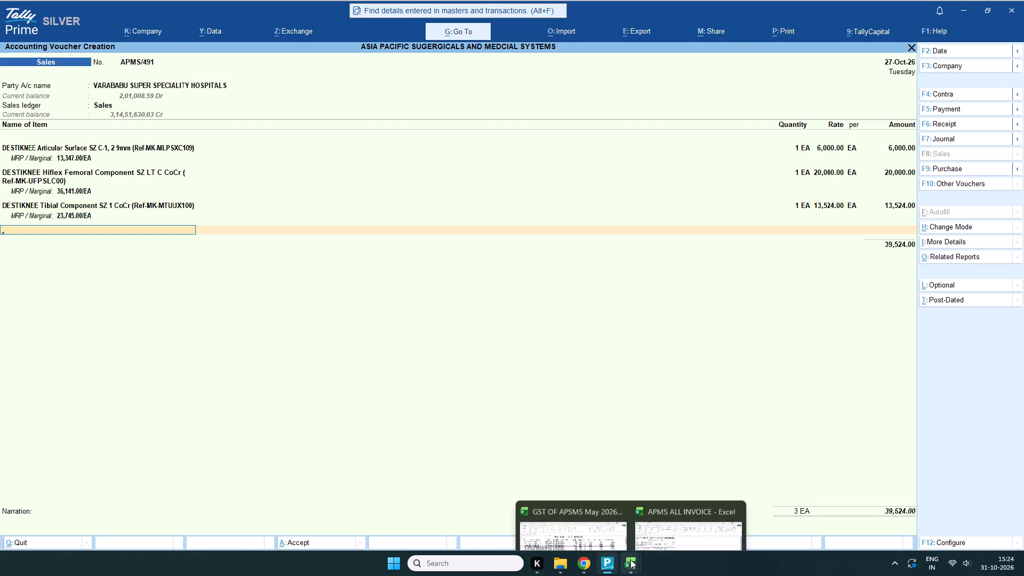
Copy the name Palacos Bone Cement from the fourth item on the Excel invoice and look it up on the voucher's next item line.
click(647, 515)
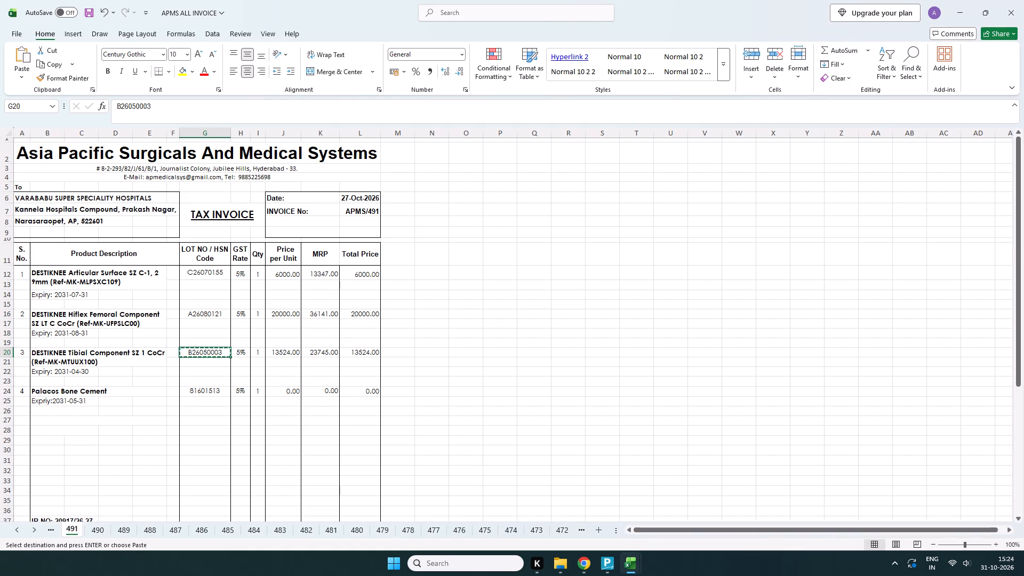
click(39, 389)
key(ctrl+c)
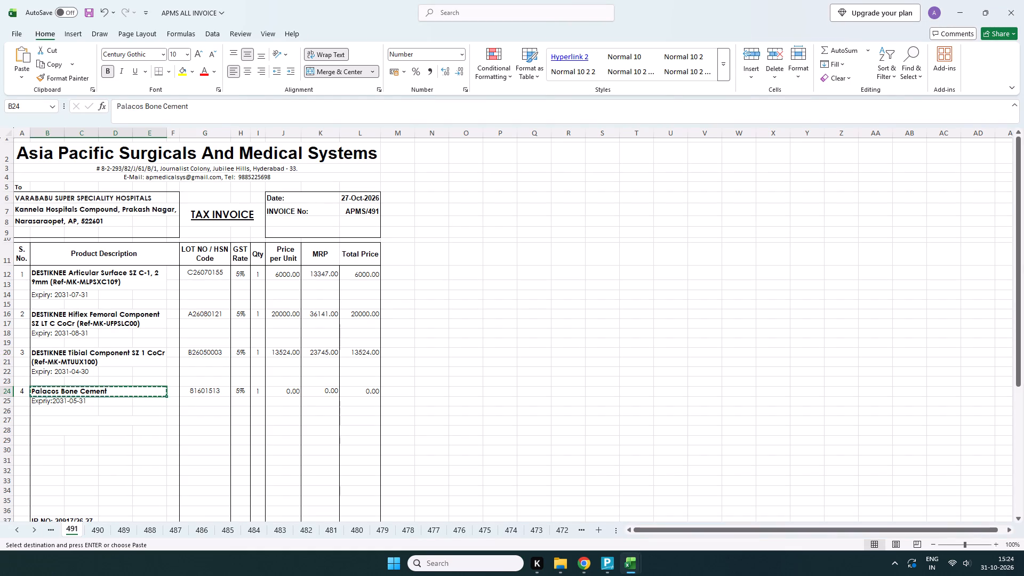
click(609, 519)
key(ctrl+v)
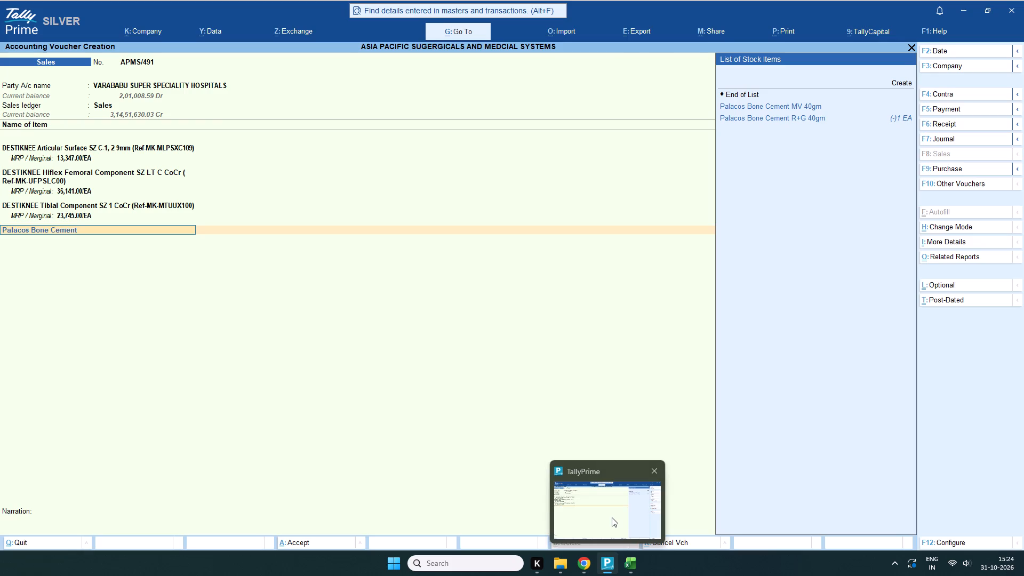
click(612, 517)
Create a stock item named Palacos Bone Cement under Primary, with units EA, batches maintained and expiry dates used.
click(892, 77)
click(897, 81)
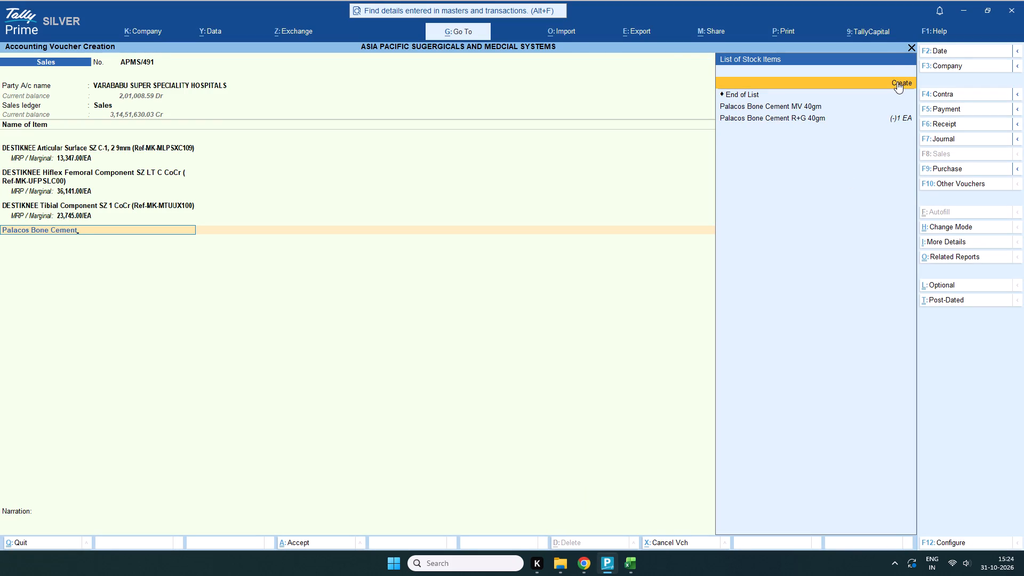
click(897, 82)
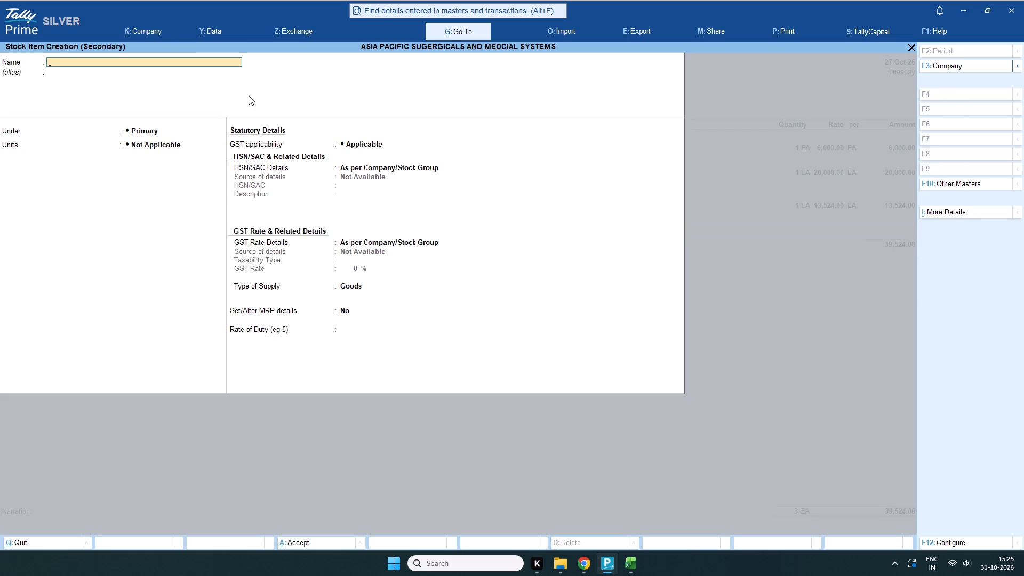
key(ctrl+v)
key(Return)
key(Return)
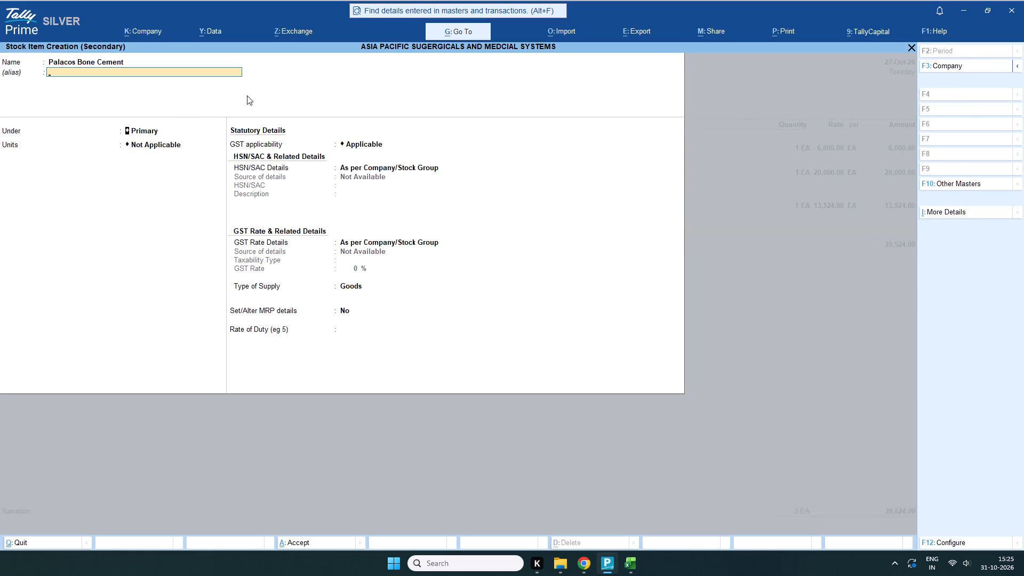
key(Return)
scroll(235, 114, down, 1)
click(207, 155)
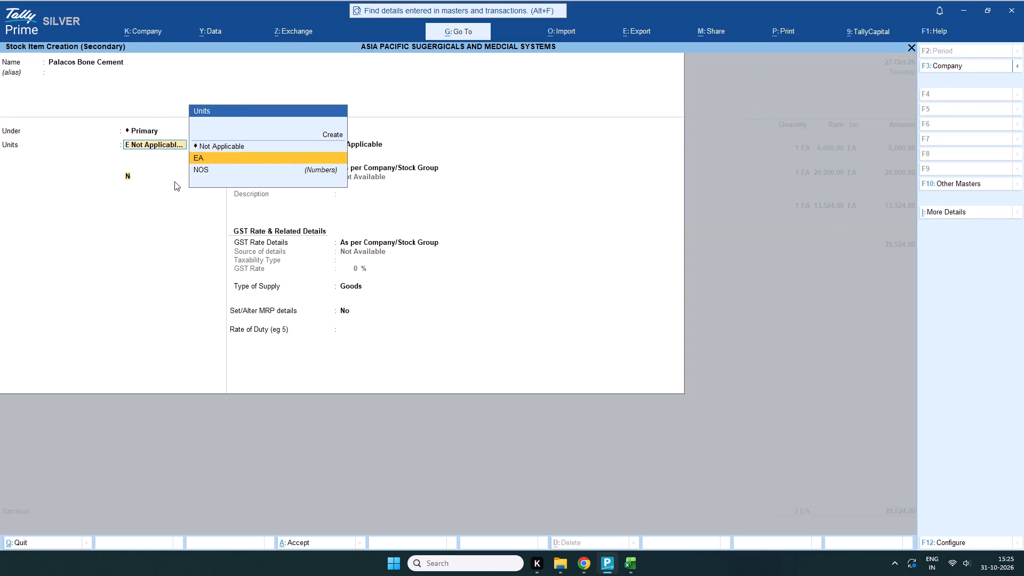
double_click(141, 175)
click(129, 199)
click(129, 199)
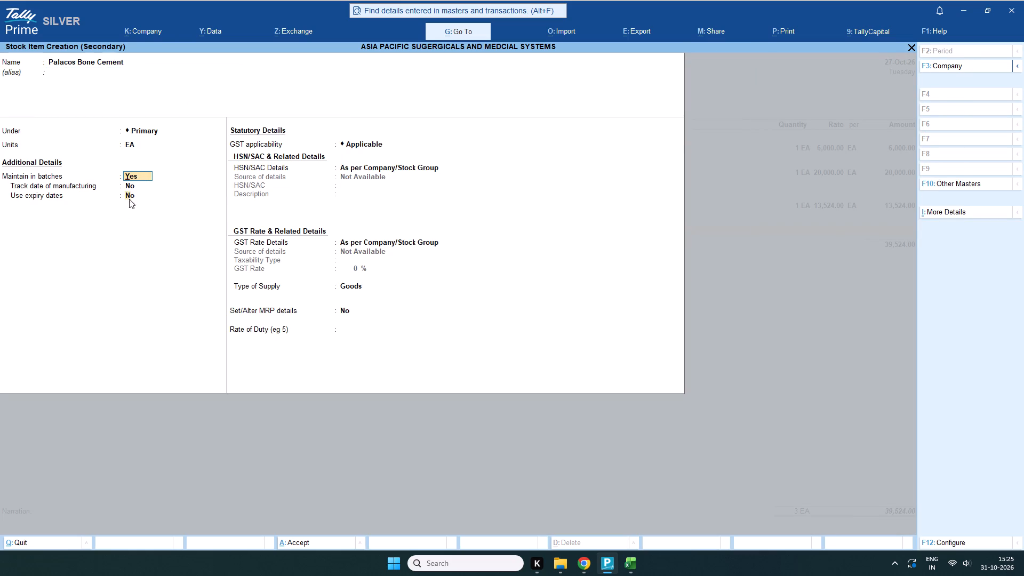
double_click(129, 196)
Specify HSN/SAC details for the Palacos Bone Cement item, using code 81601513 copied from its line on the Excel invoice.
click(366, 132)
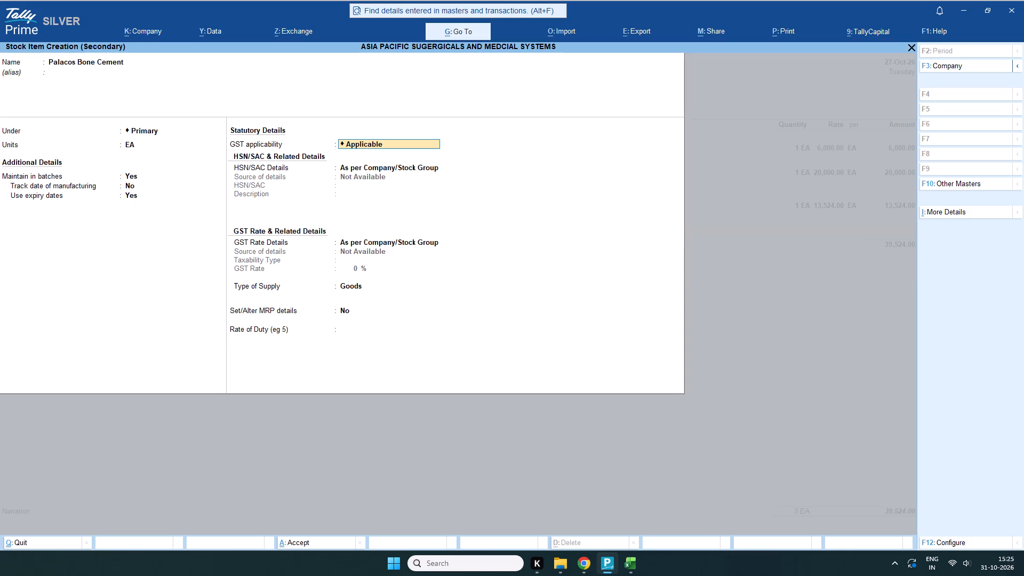
click(362, 144)
click(377, 164)
scroll(493, 177, down, 1)
double_click(486, 181)
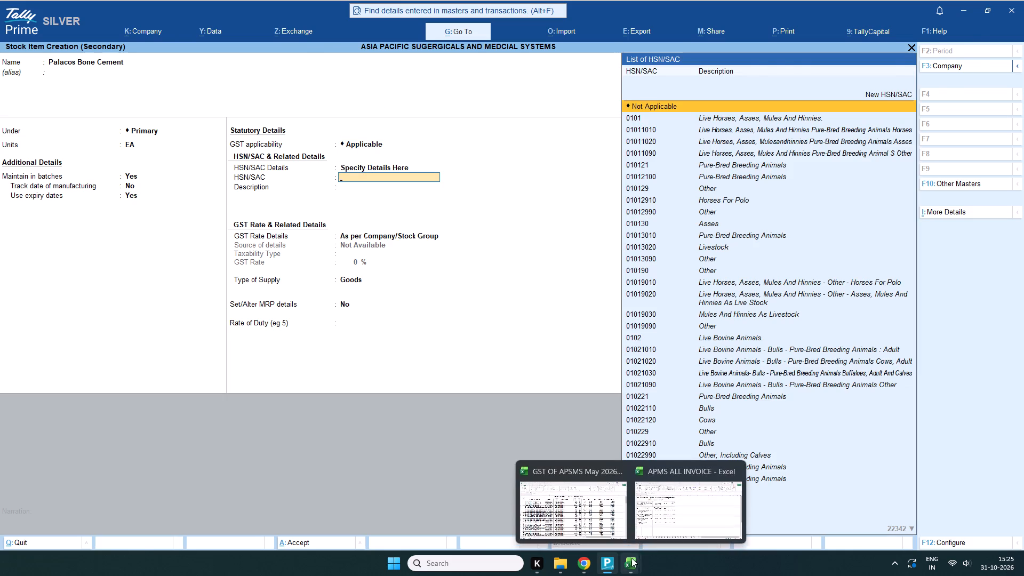
click(653, 527)
click(208, 389)
key(ctrl+c)
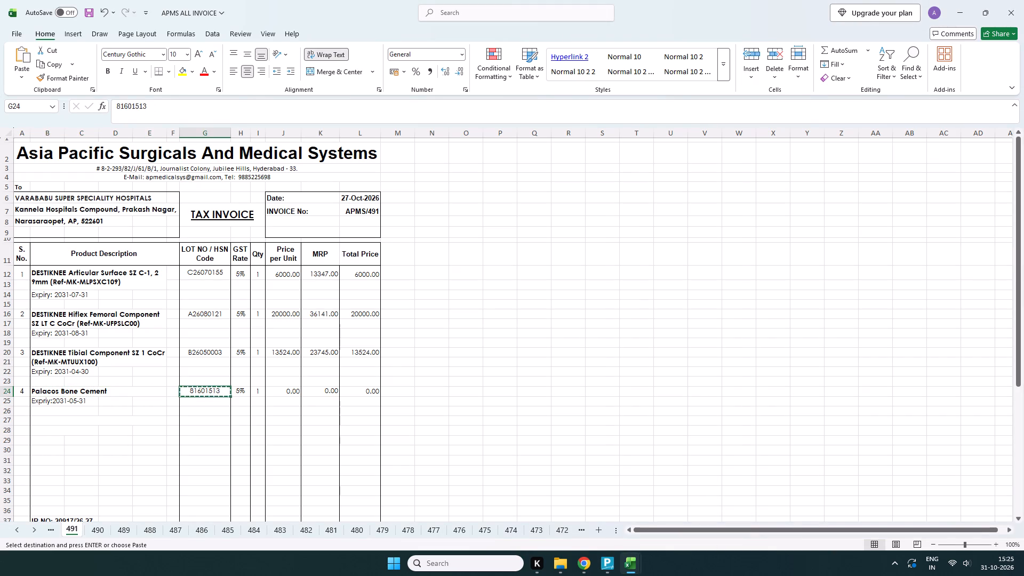
click(587, 519)
key(ctrl+v)
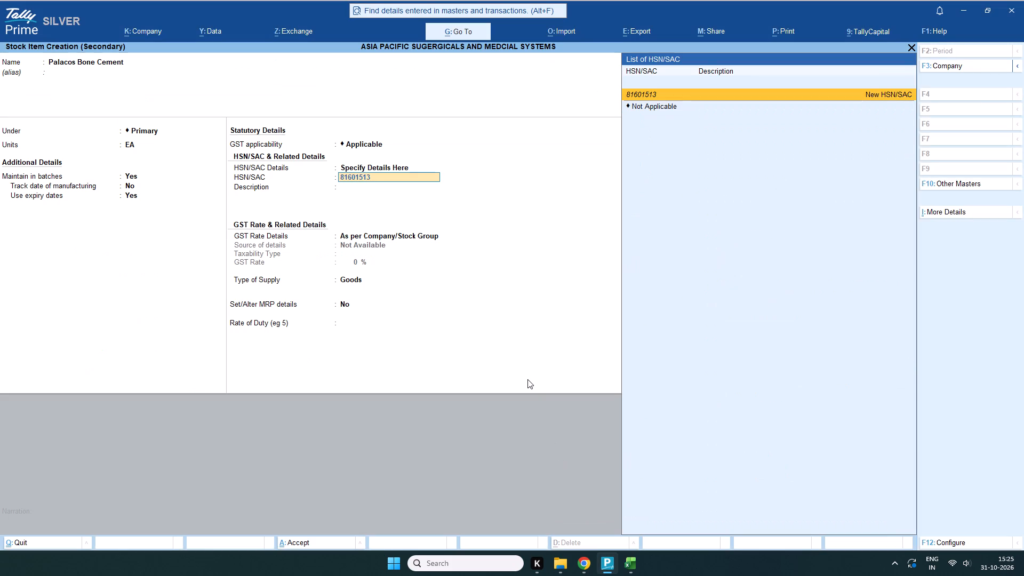
key(Return)
key(Return)
key(Return)
key(Return)
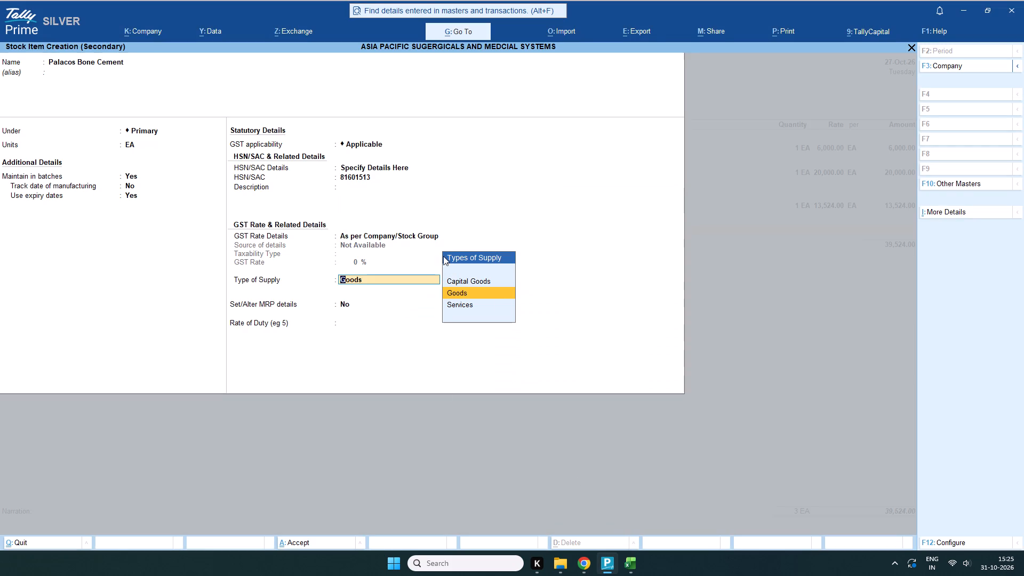
Specify the item's GST rate details as Taxable at 5%, keep the supply type Goods, and save the stock item.
click(380, 223)
click(380, 236)
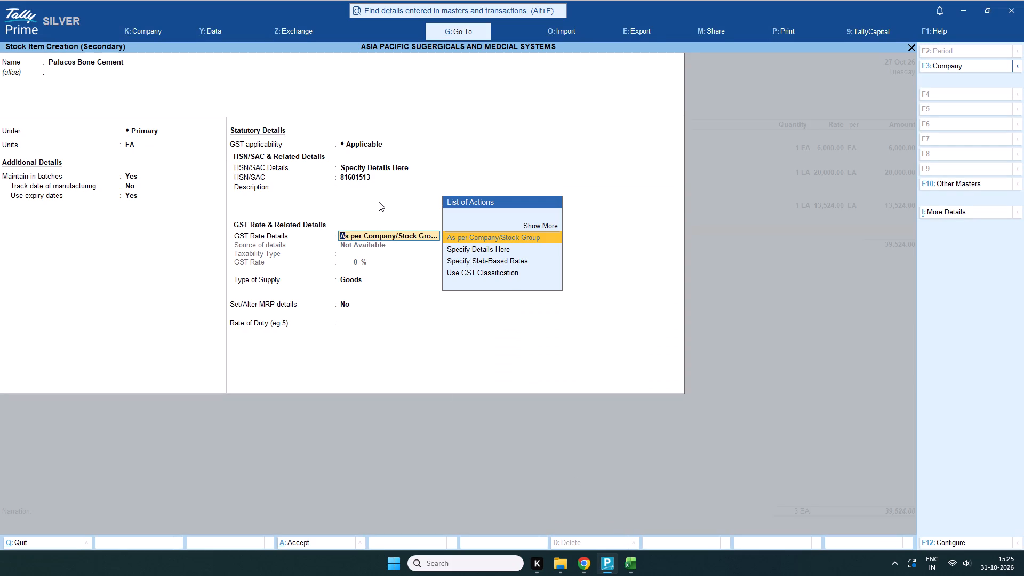
scroll(507, 260, down, 1)
double_click(493, 248)
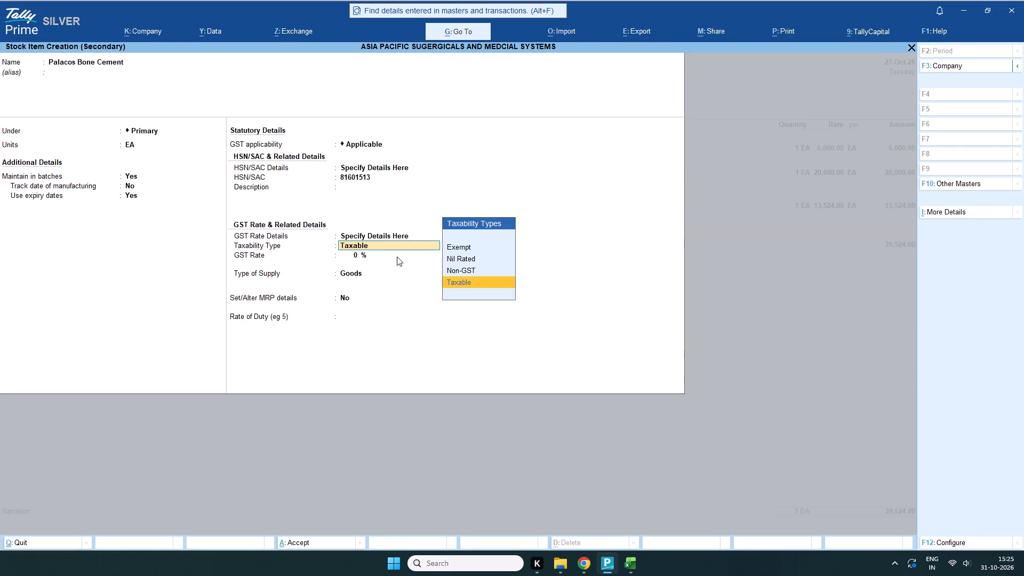
drag(348, 268, 349, 263)
click(353, 256)
key(5)
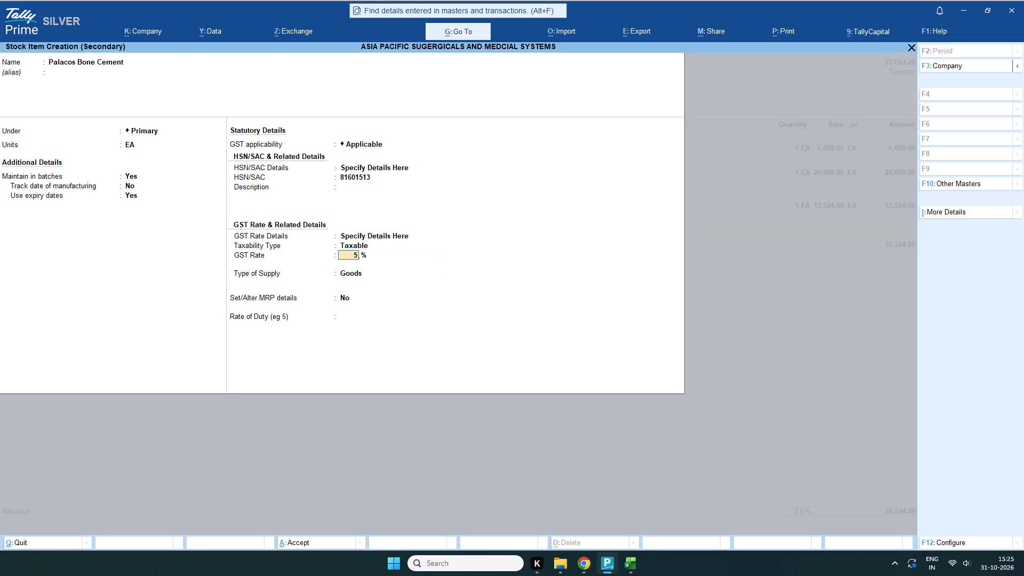
key(Return)
key(Return)
key(Return)
key(Return)
key(Return)
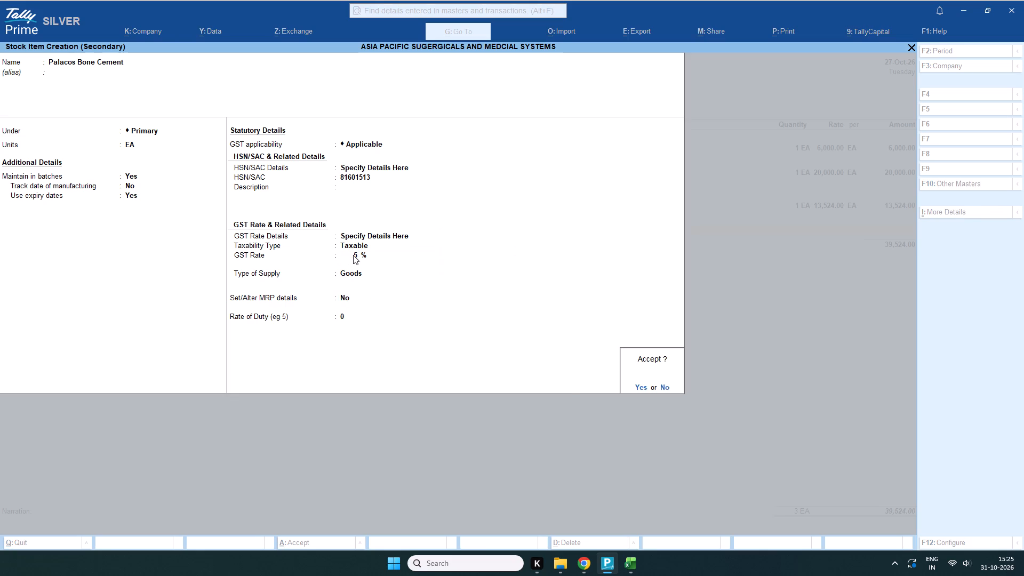
Allocate Palacos Bone Cement on the voucher with tracking number Not Applicable, batch 81601513 and quantity 1 EA, leaving the rate blank.
scroll(543, 220, up, 1)
click(506, 150)
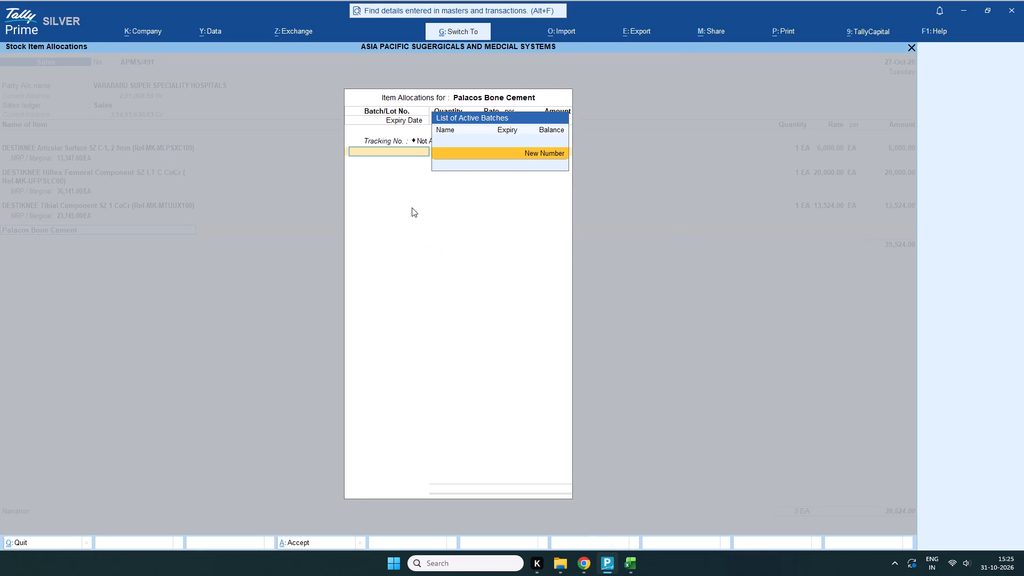
key(ctrl+v)
key(Return)
key(Return)
key(1)
key(Return)
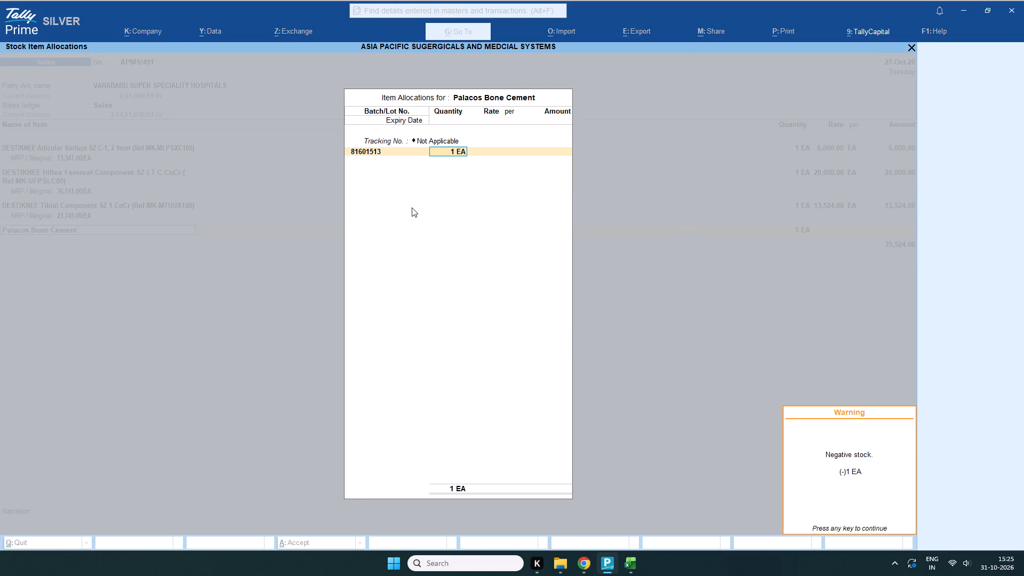
key(Return)
key(Return)
key(Return)
key(Return)
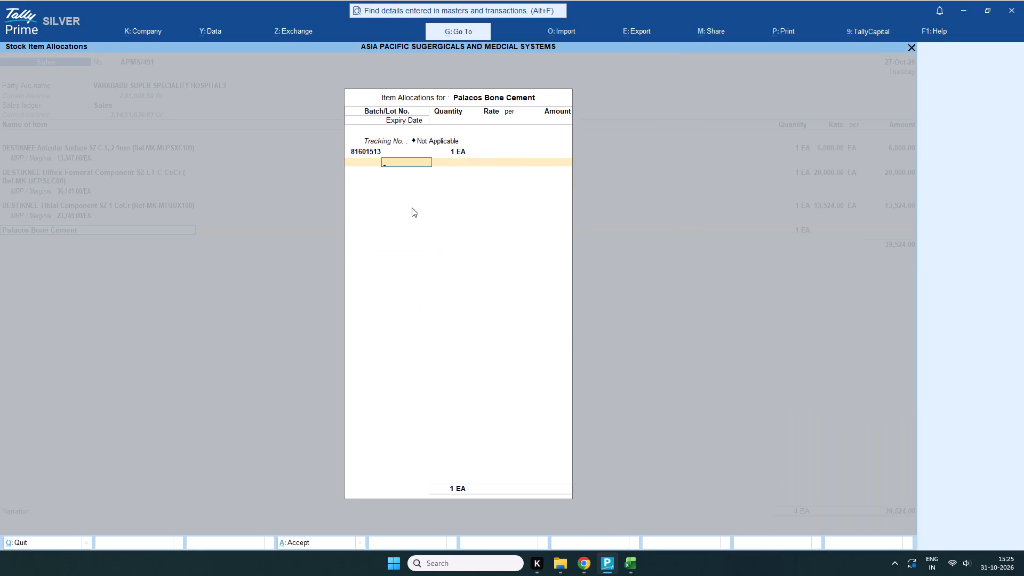
Check the expiry on the Excel invoice, set the batch's expiry date to 31-05-2031, and finish the item line without an amount.
click(654, 500)
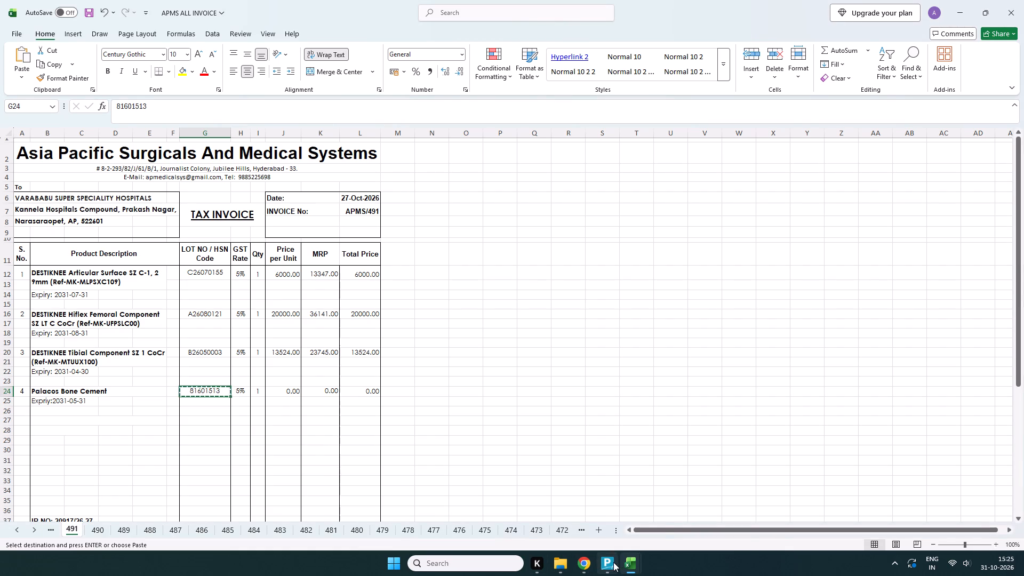
click(605, 507)
text(31-05-2031)
key(Return)
key(Return)
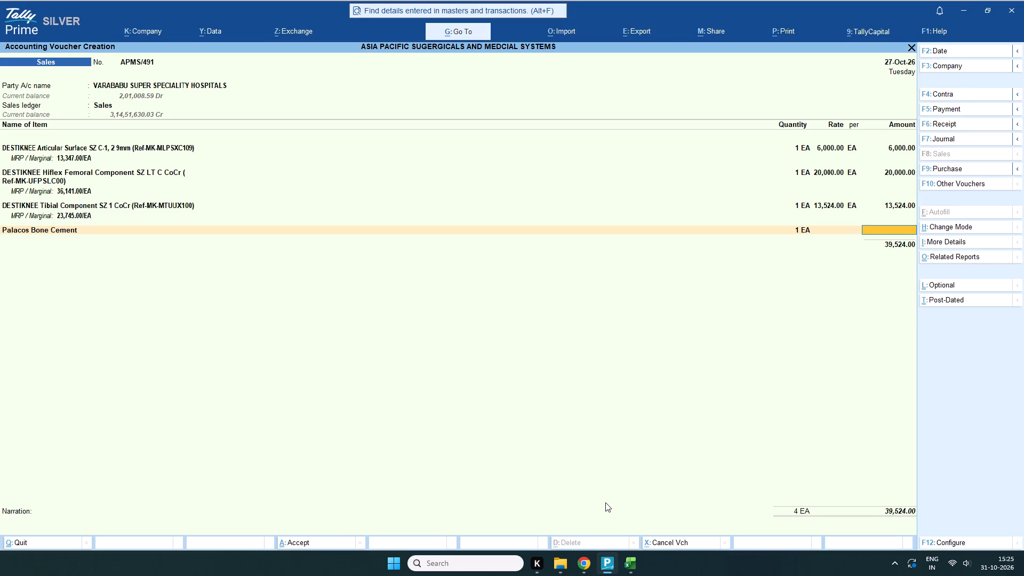
key(Return)
key(Return)
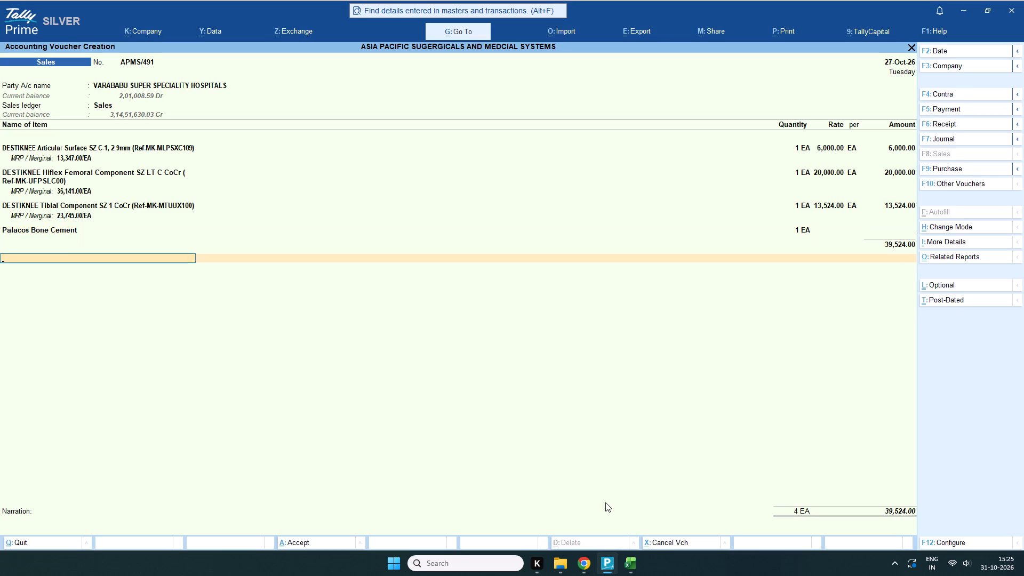
Add the Igst ledger below the items, check the voucher against the Excel invoice, and save sales voucher APMS/491.
text(IG)
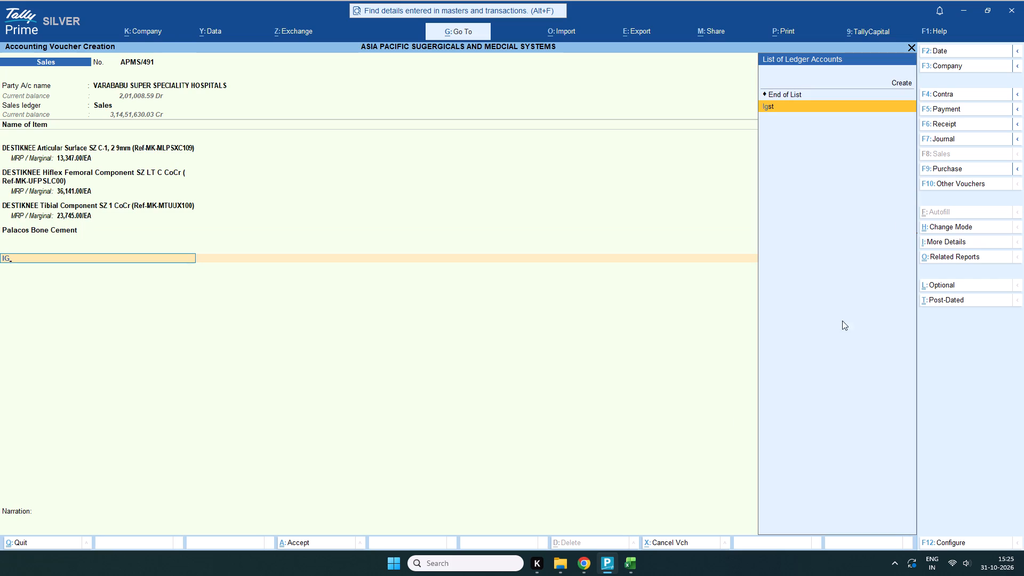
click(789, 105)
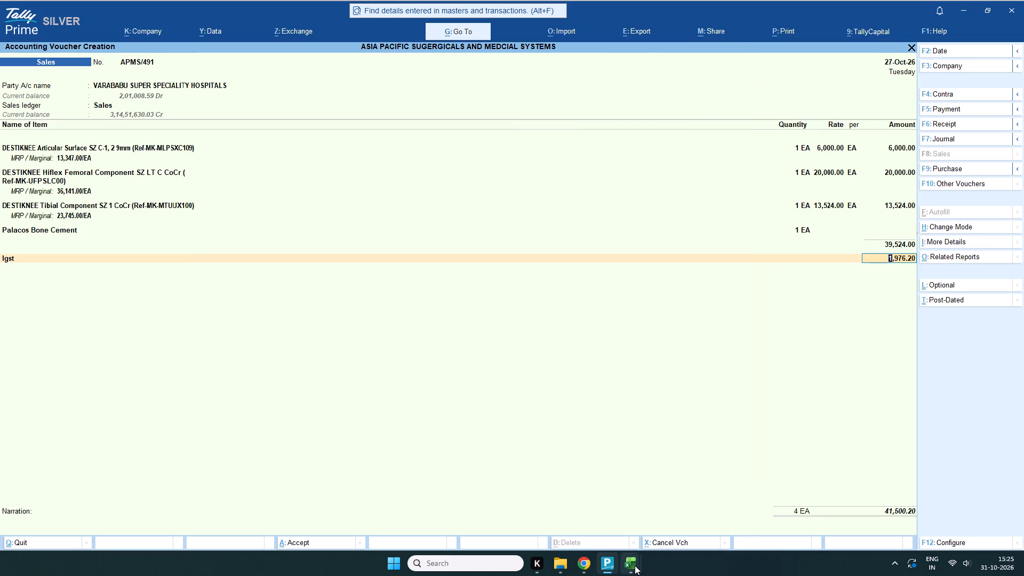
click(666, 494)
scroll(516, 342, up, 2)
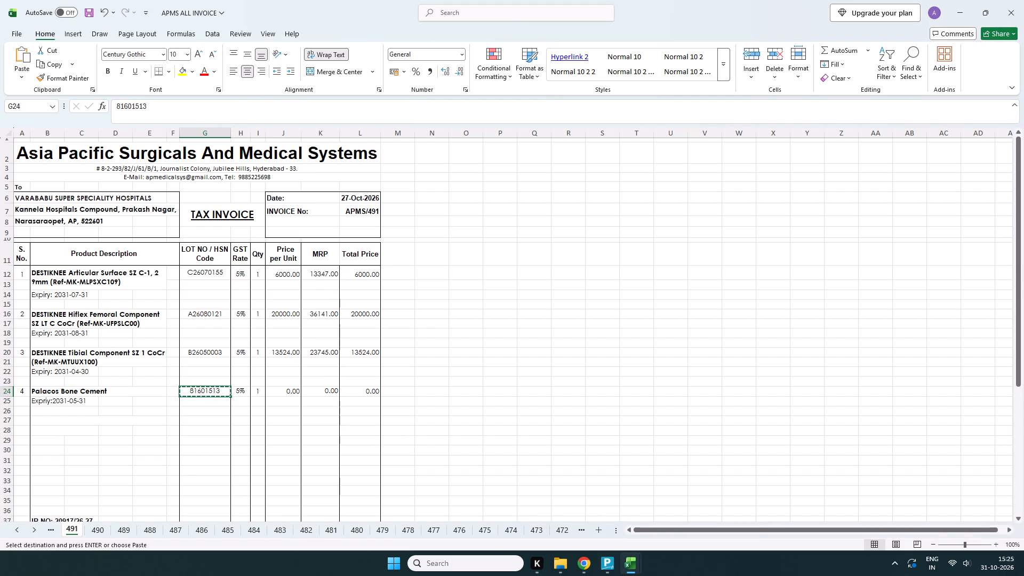
click(615, 499)
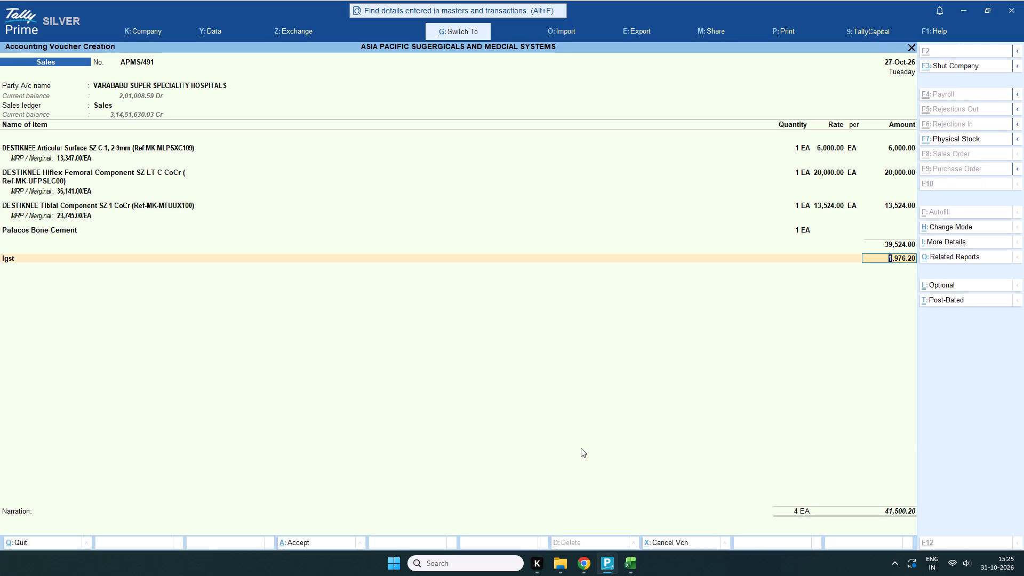
key(ctrl+a)
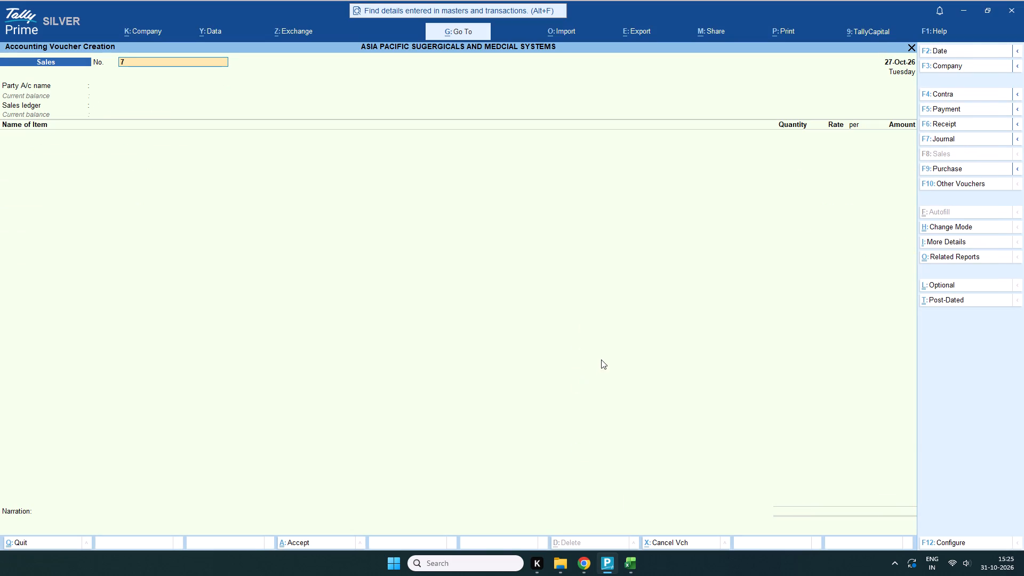
Go through the Excel invoice sheets after 491 to the next Varababu Super Speciality Hospitals invoice, on sheet 500, and copy its invoice number.
click(692, 477)
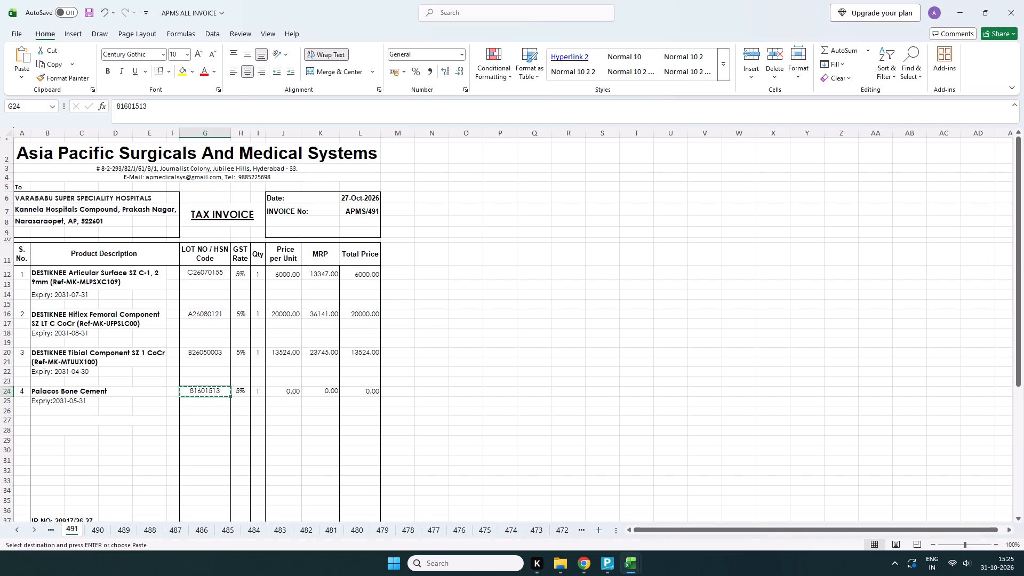
click(46, 530)
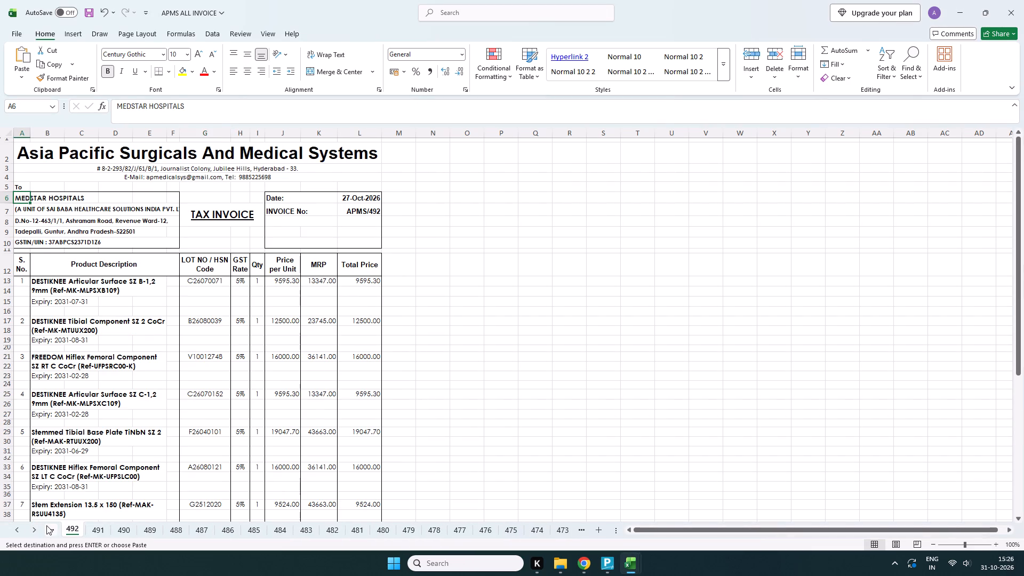
click(47, 526)
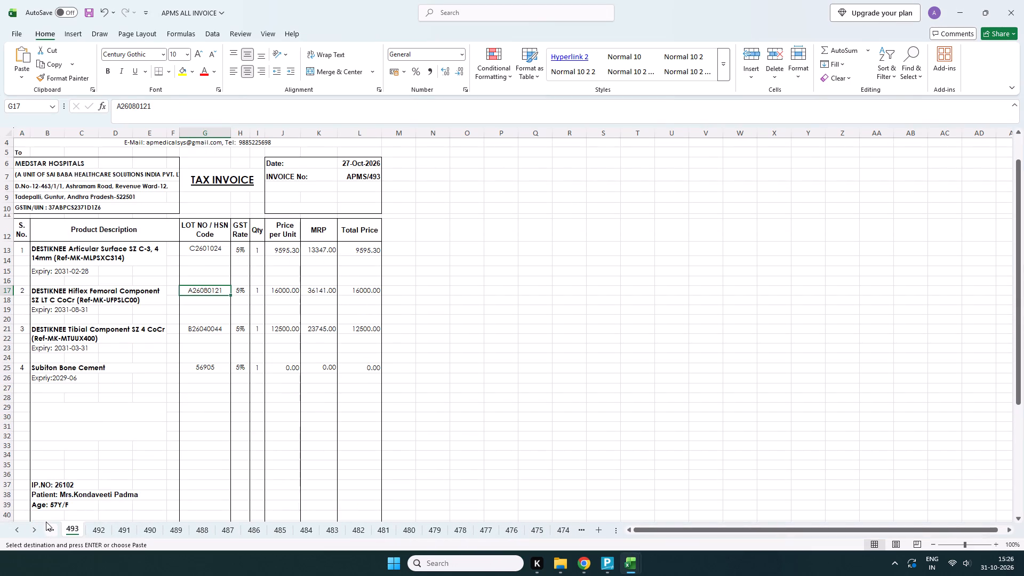
click(45, 524)
click(43, 532)
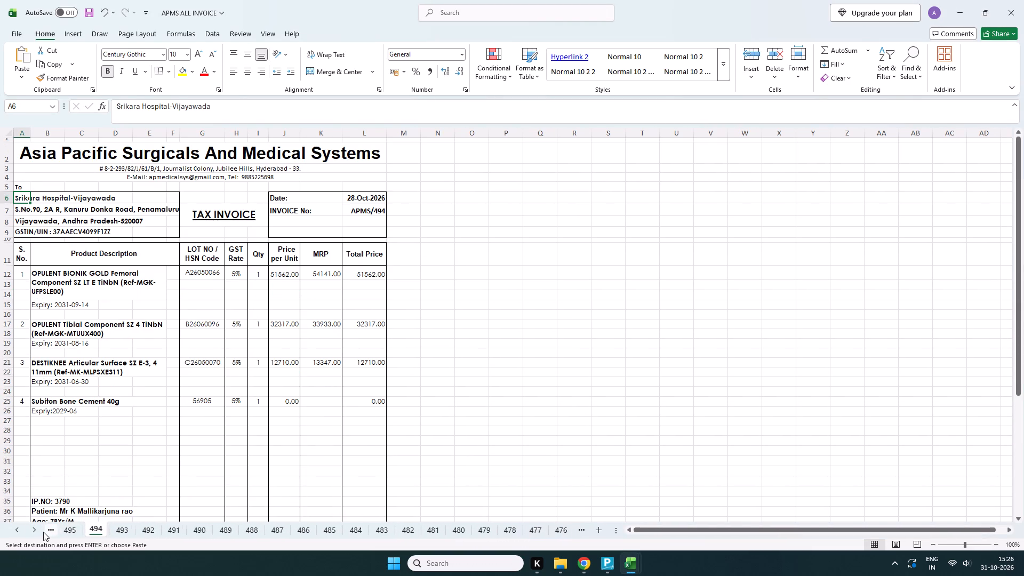
click(43, 532)
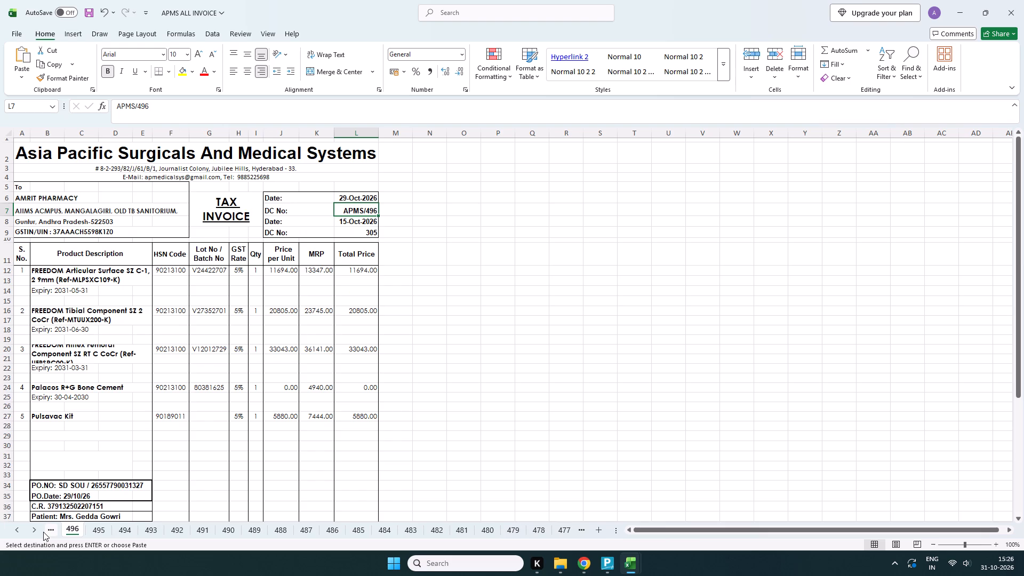
click(43, 532)
click(43, 532)
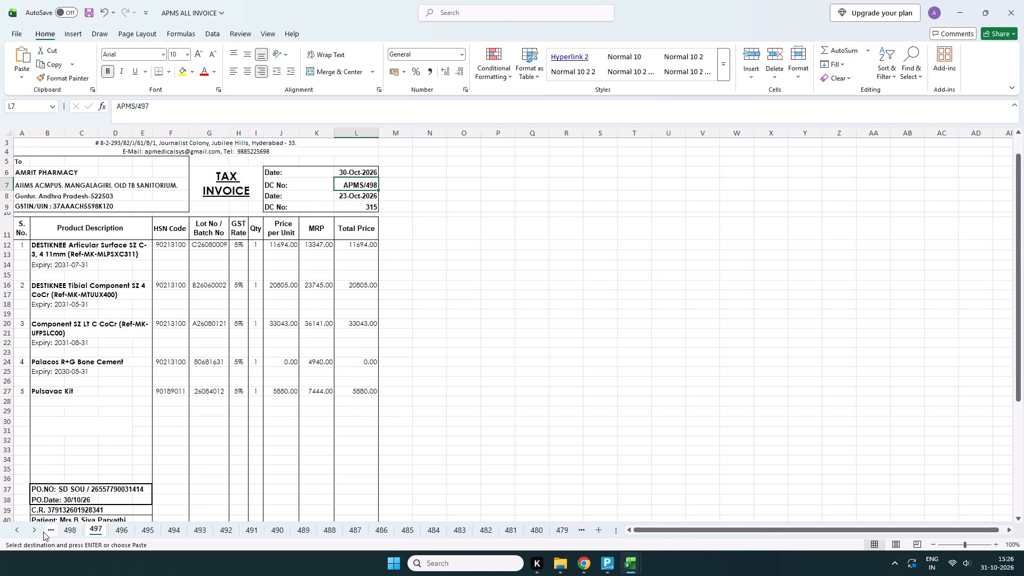
click(43, 532)
click(43, 532)
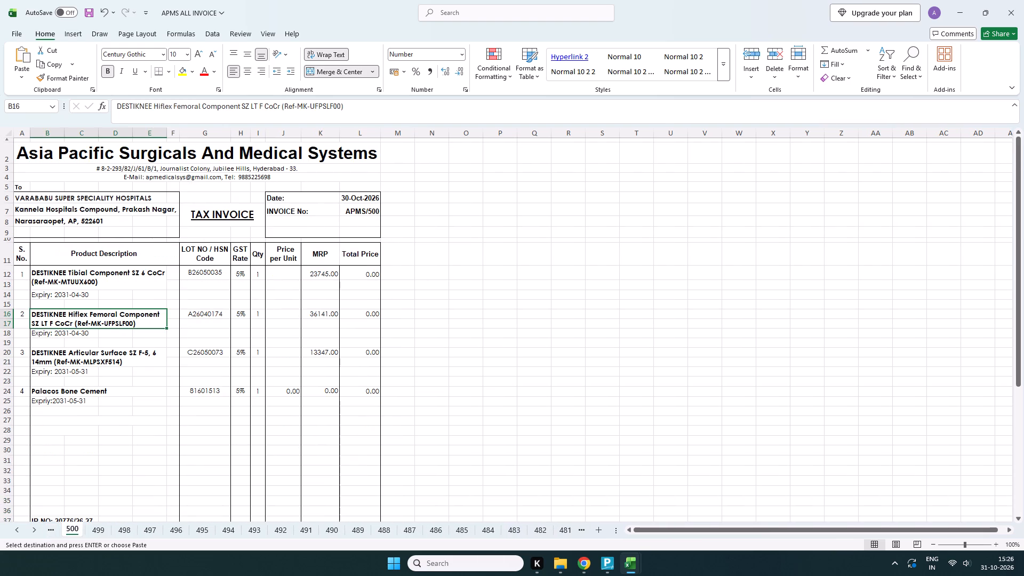
click(363, 211)
key(ctrl+c)
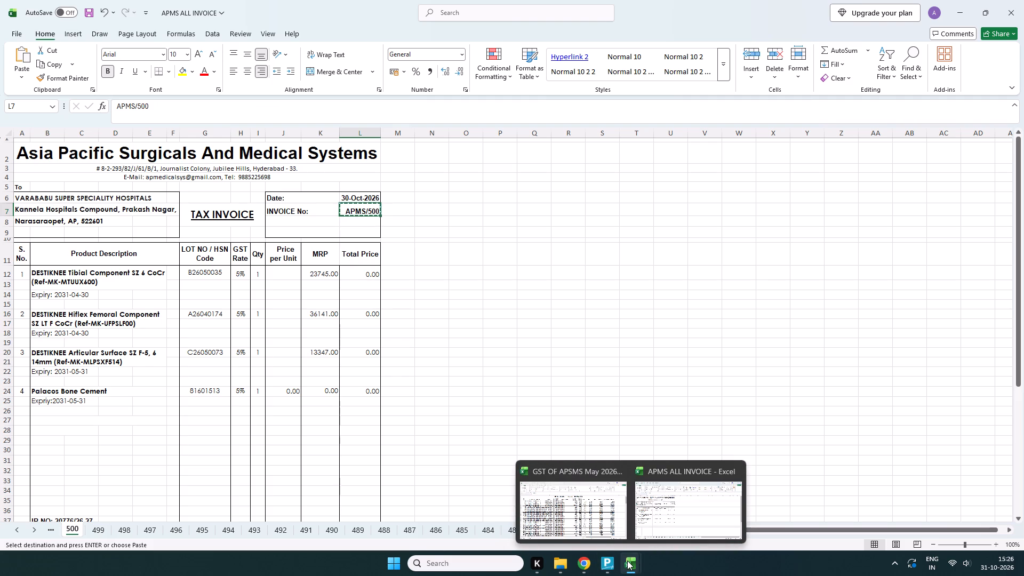
Set the new sales voucher's date to 30-10-2026 and enter APMS/500 as its voucher number.
click(627, 521)
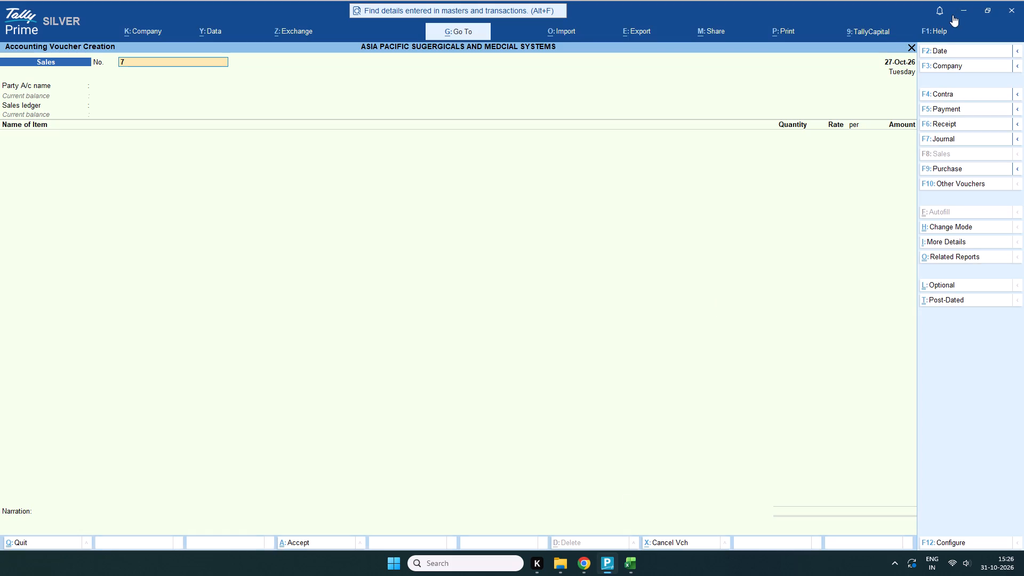
click(935, 53)
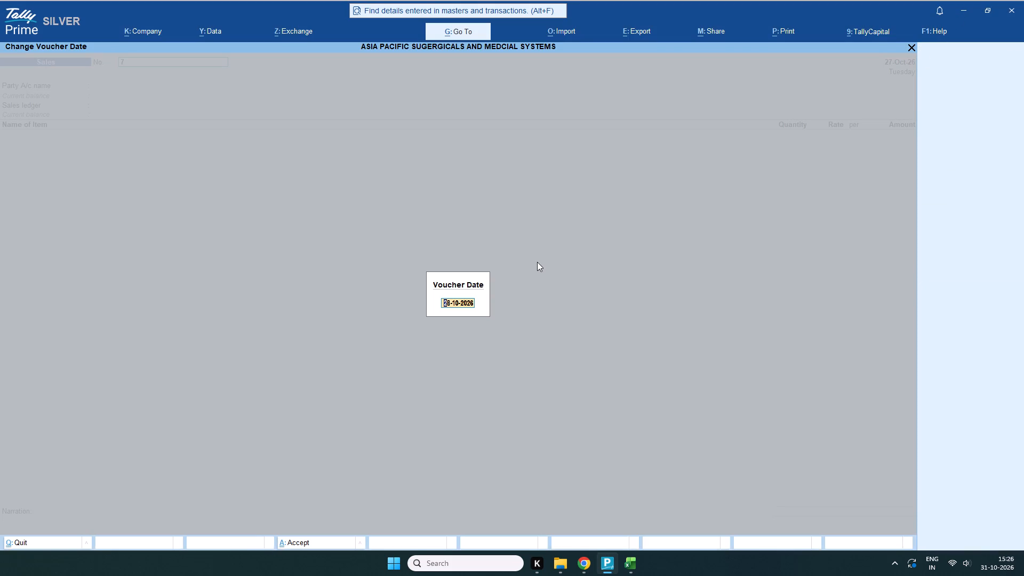
text(30-0)
key(BackSpace)
text(10-2026)
key(Return)
key(ctrl+v)
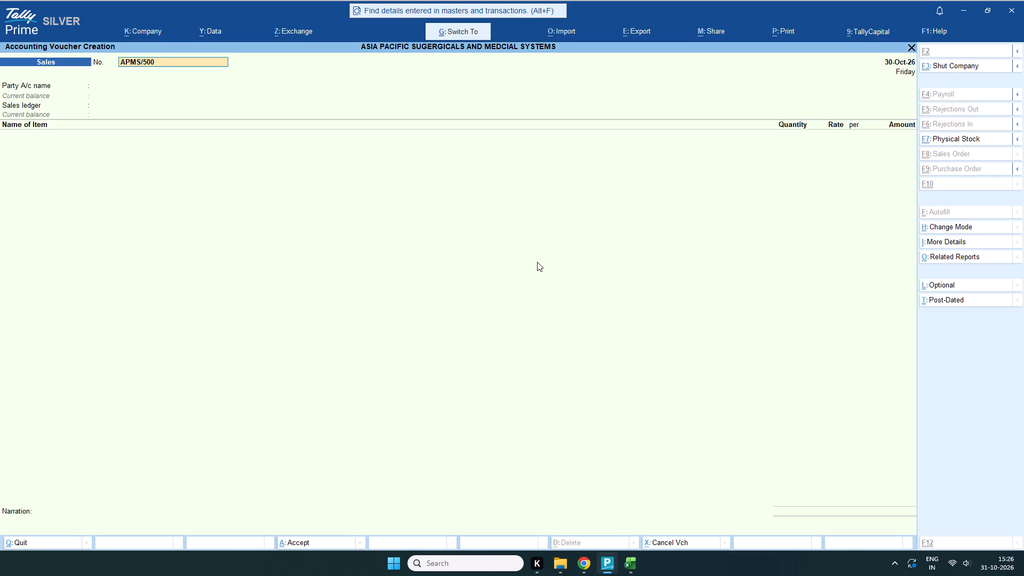
key(Return)
Choose VARABABU SUPER SPECIALITY HOSPITALS as the party account, with Sales as the sales ledger.
text(VATA)
key(BackSpace)
key(BackSpace)
key(BackSpace)
key(BackSpace)
text(VARA)
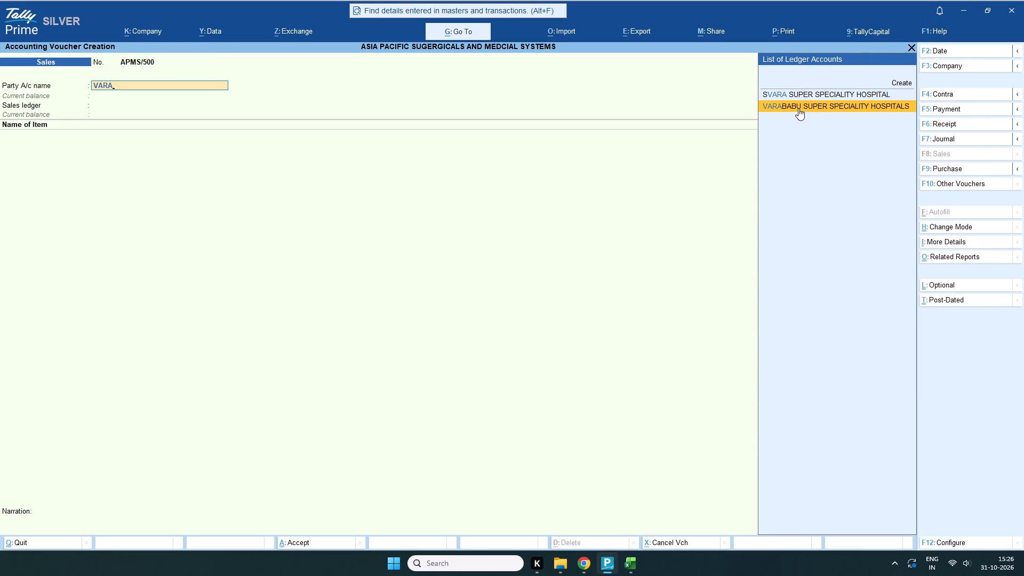
click(798, 108)
click(798, 108)
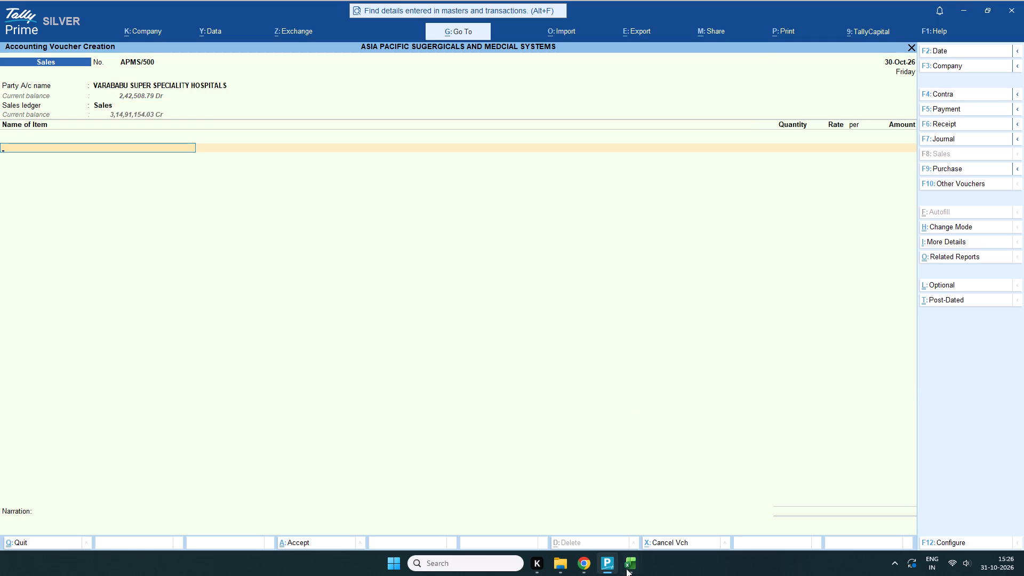
Copy the first product's reference from Excel invoice sheet 500 and choose DESTIKNEE Tibial Component SZ 6 CoCr (Ref-MK-MTUUX600) as the TallyPrime voucher's first item.
click(654, 511)
click(101, 287)
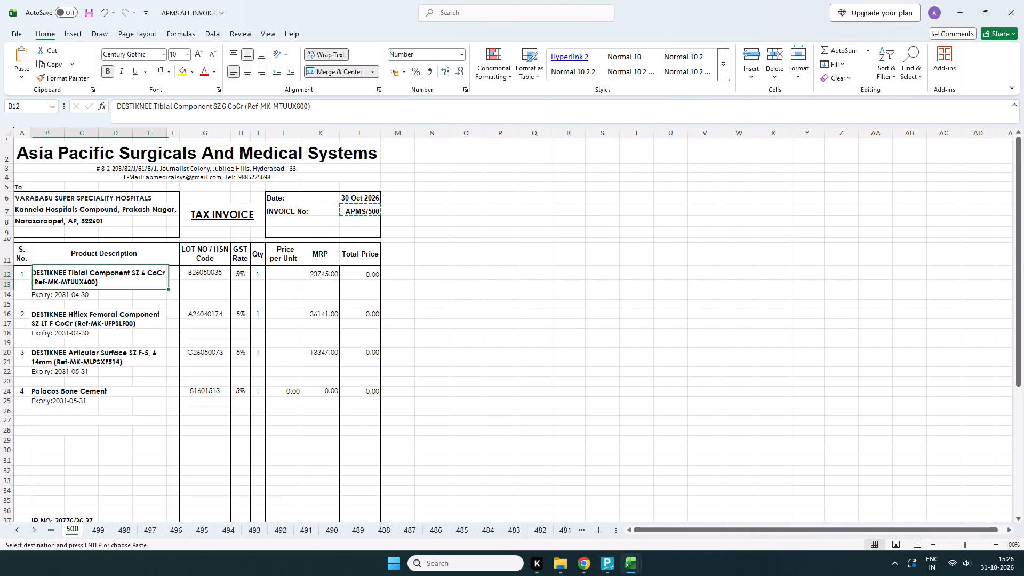
drag(247, 102, 308, 106)
key(ctrl+c)
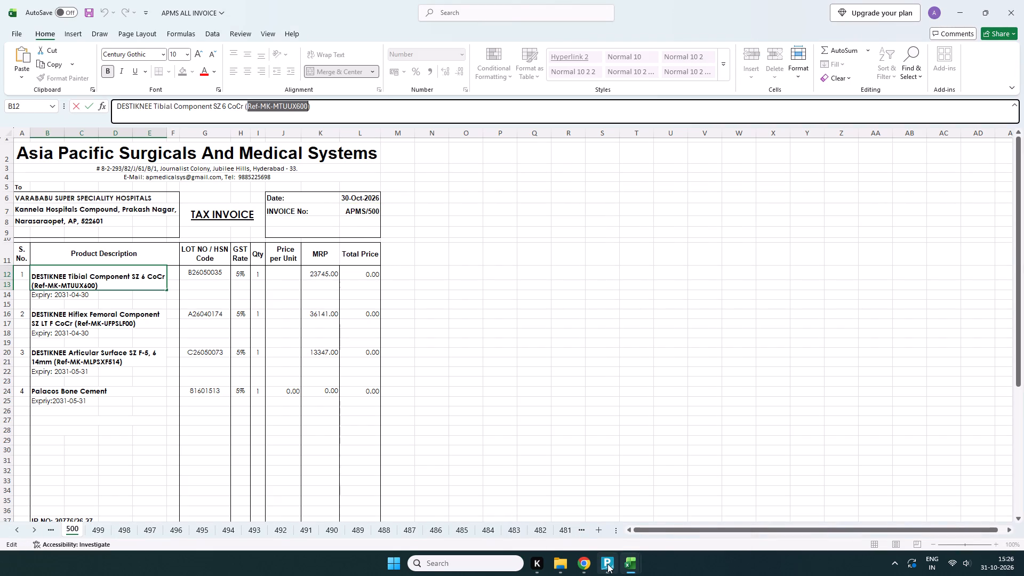
click(609, 495)
key(ctrl+v)
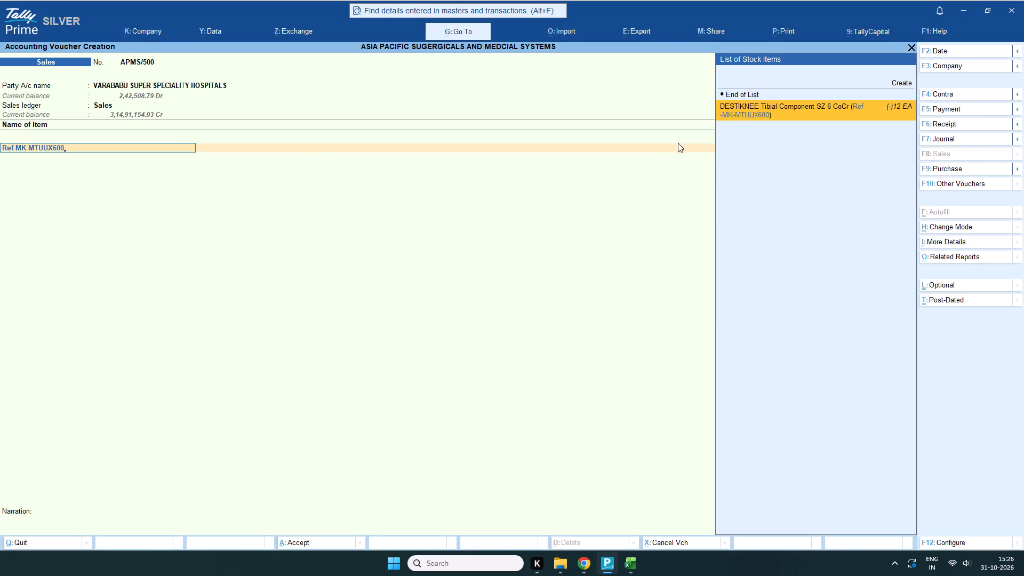
click(778, 103)
click(913, 45)
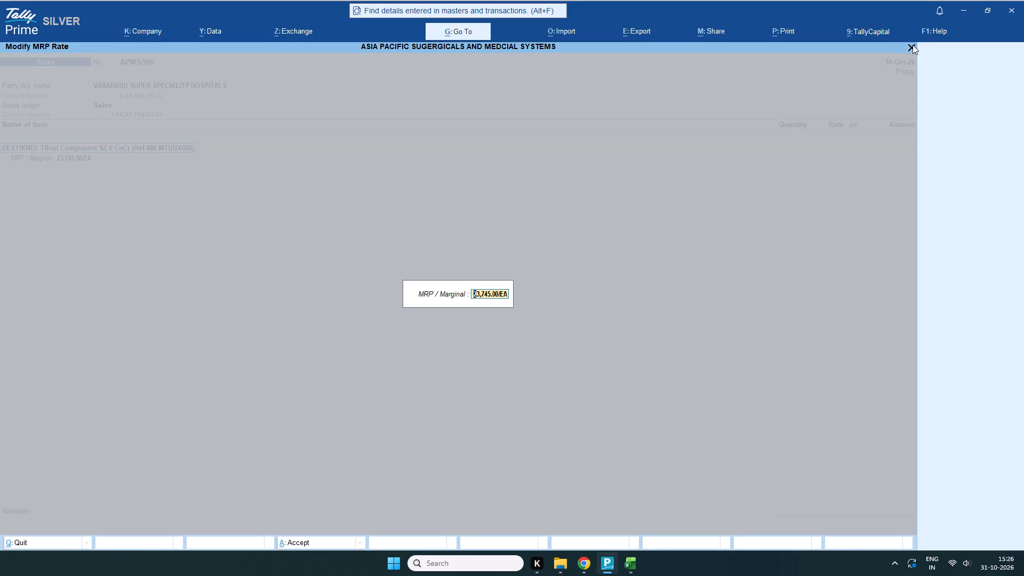
Open the tibial component's stock item master for alteration and enter HSN/SAC B26050035, copied from the lot number on the Excel invoice.
key(ctrl+Return)
key(Return)
key(Return)
key(Return)
key(Return)
key(Return)
key(Return)
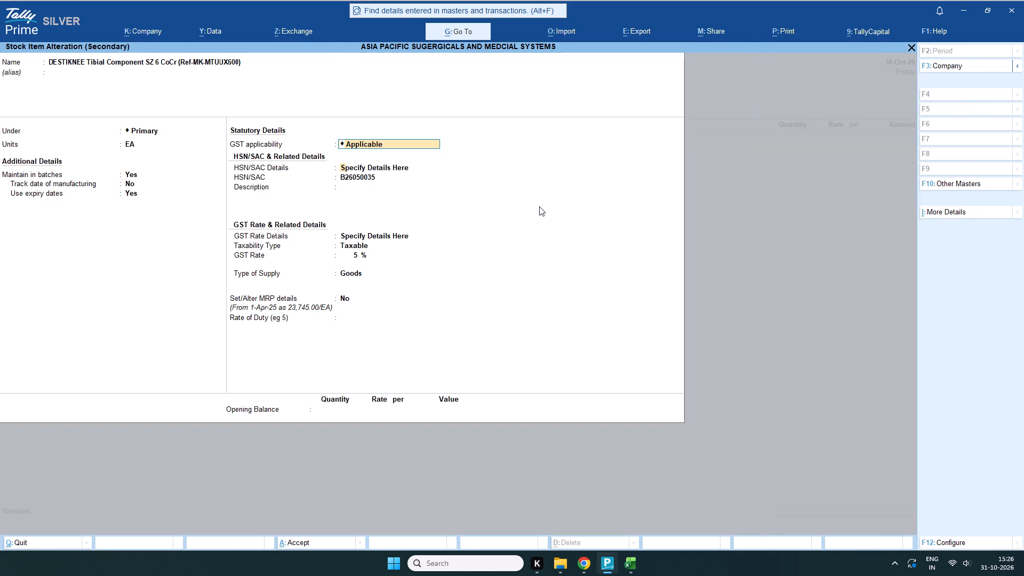
key(Return)
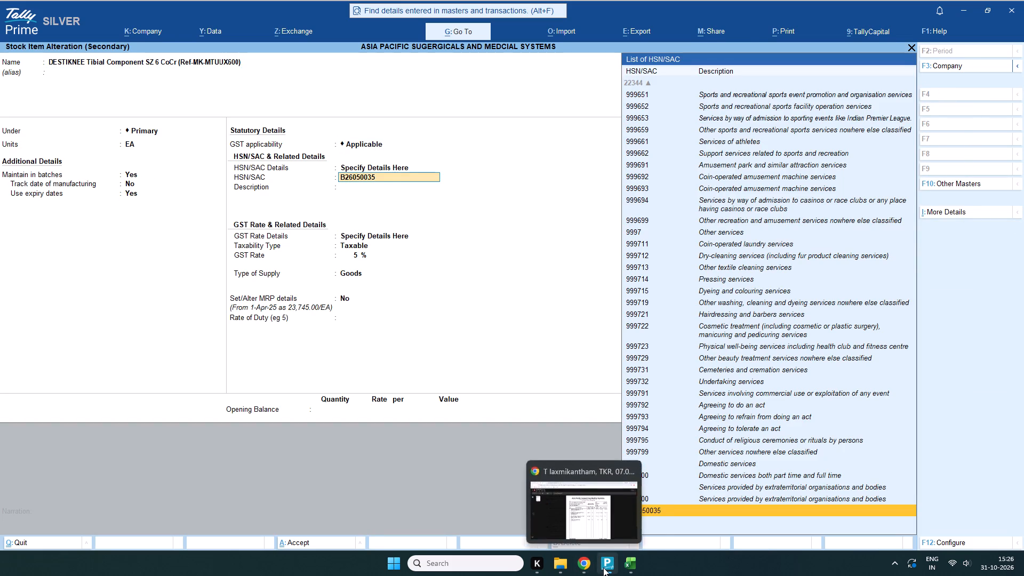
click(668, 509)
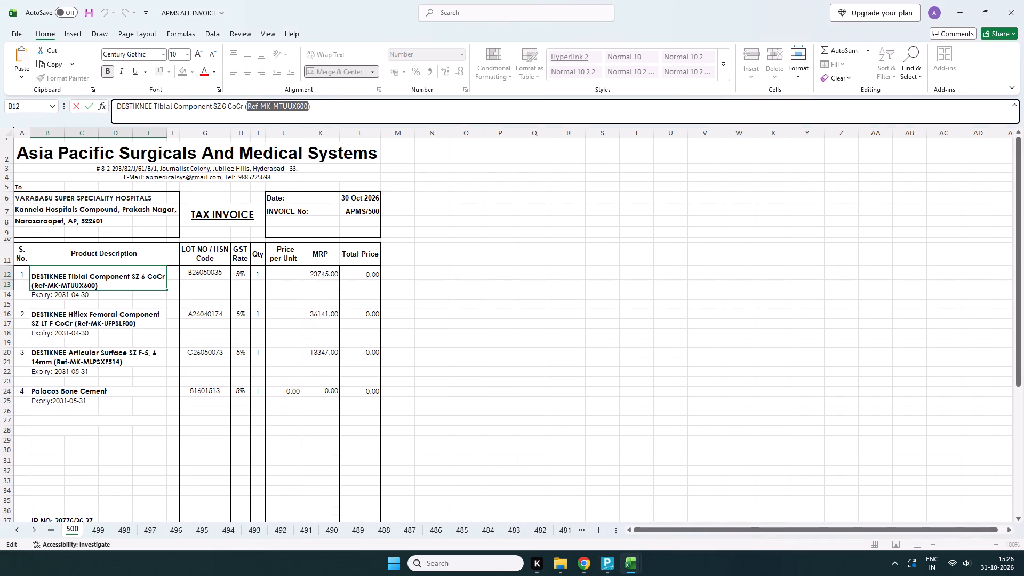
click(207, 265)
click(206, 275)
key(ctrl+c)
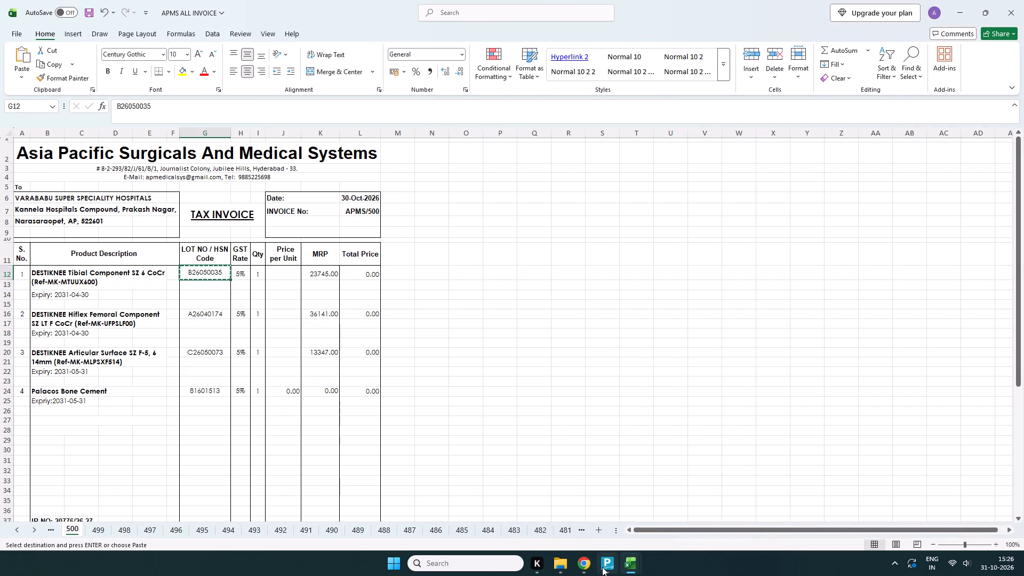
click(614, 500)
key(ctrl+v)
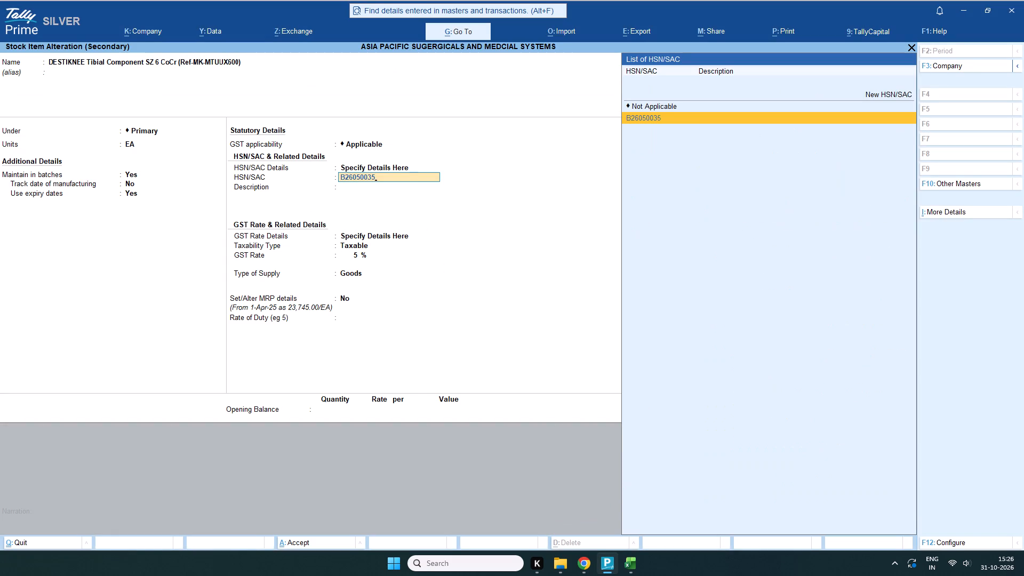
Examine Excel invoice sheet 500 from its item prices down to the totals, also looking at sheets 502 and 499.
click(670, 491)
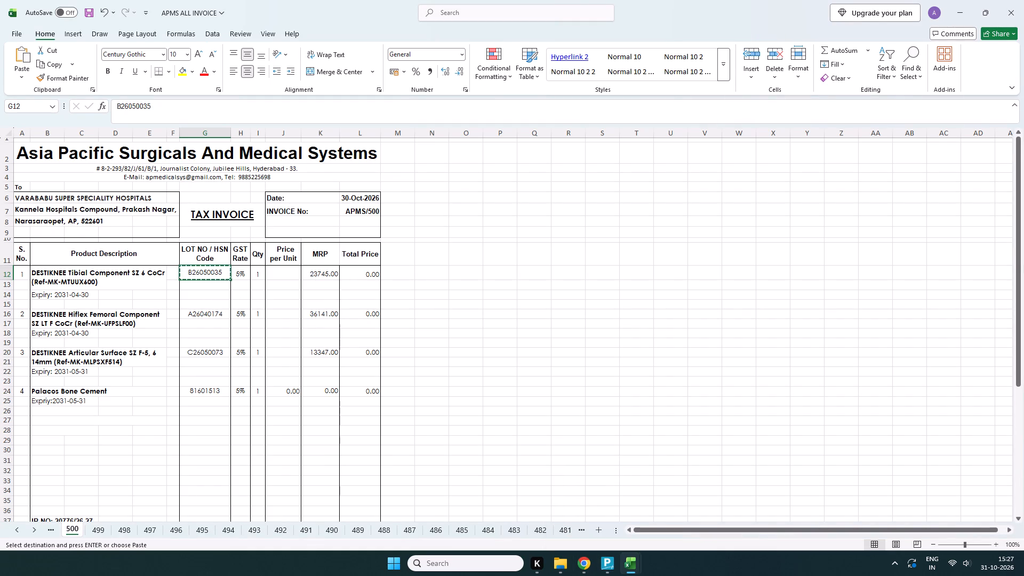
scroll(479, 374, down, 6)
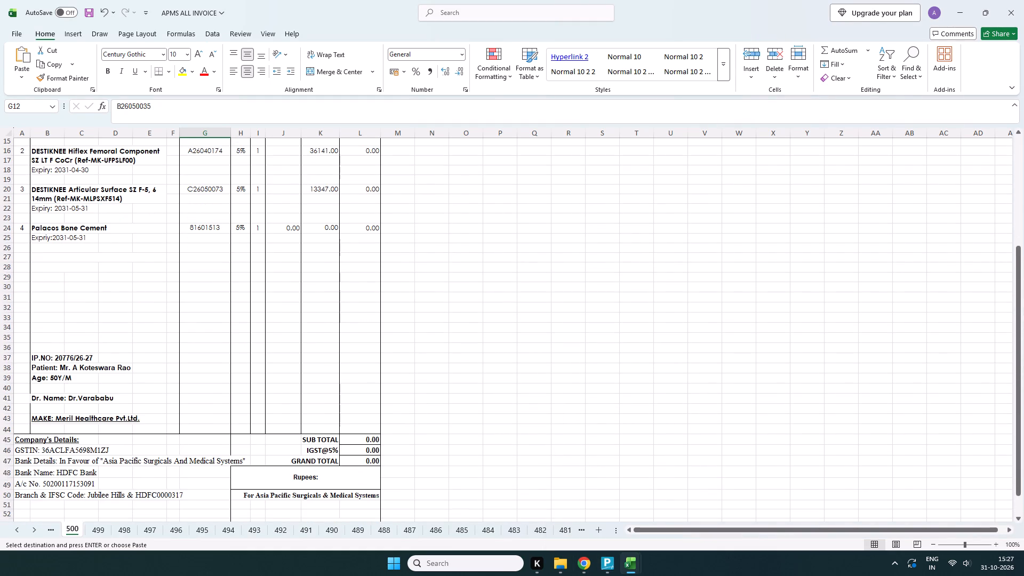
scroll(479, 377, up, 8)
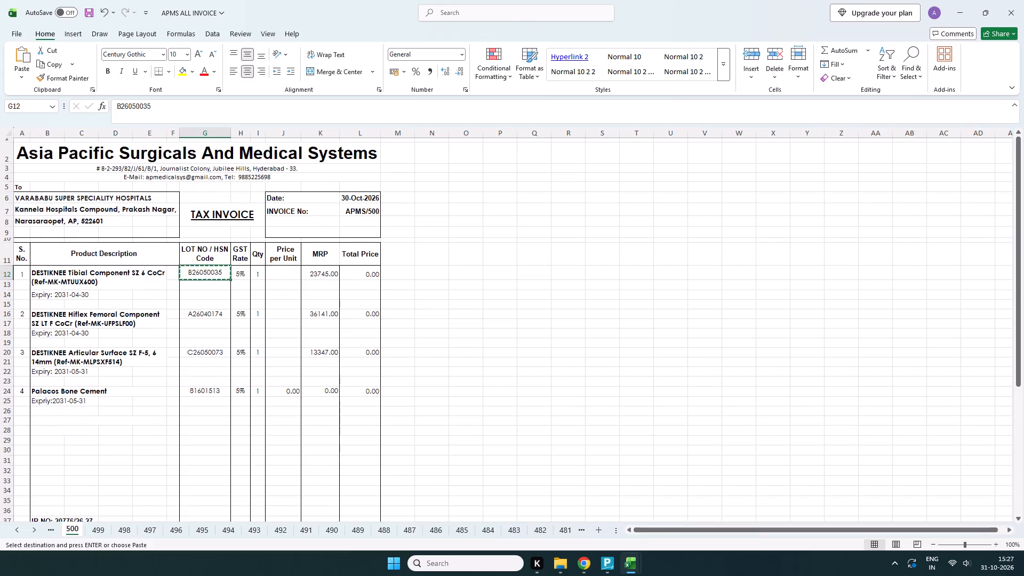
scroll(478, 374, up, 3)
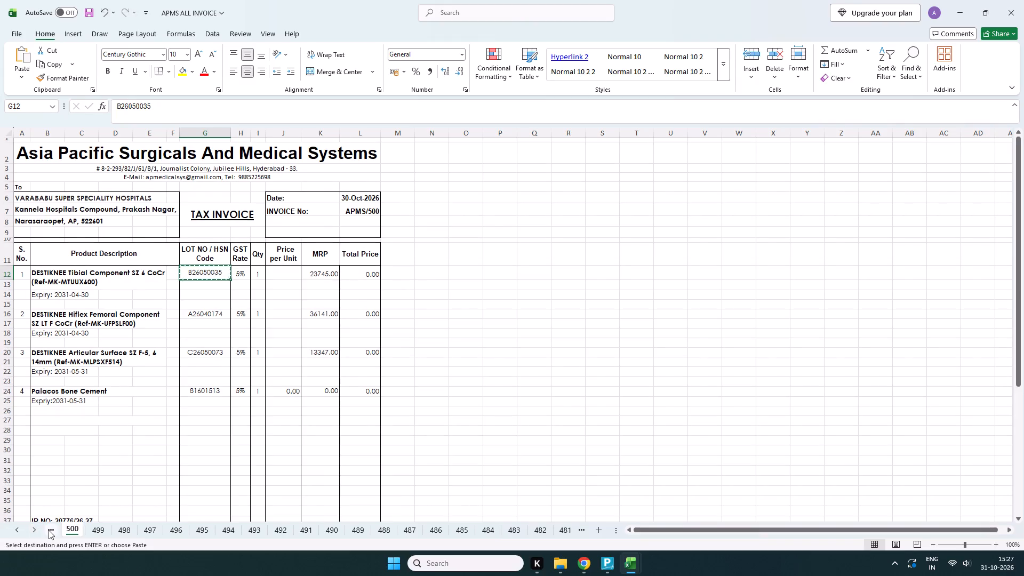
click(49, 530)
click(49, 530)
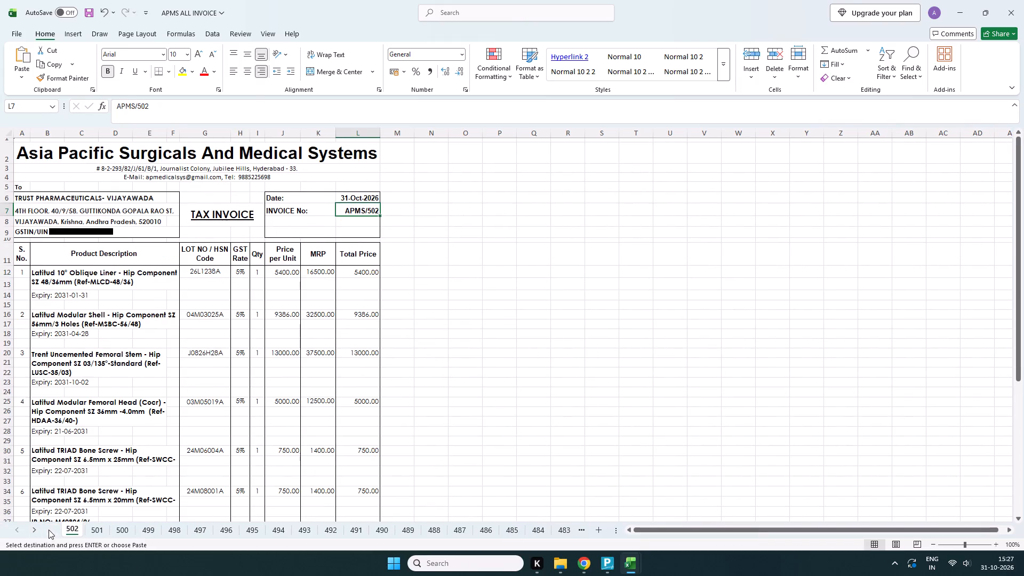
click(49, 530)
click(49, 530)
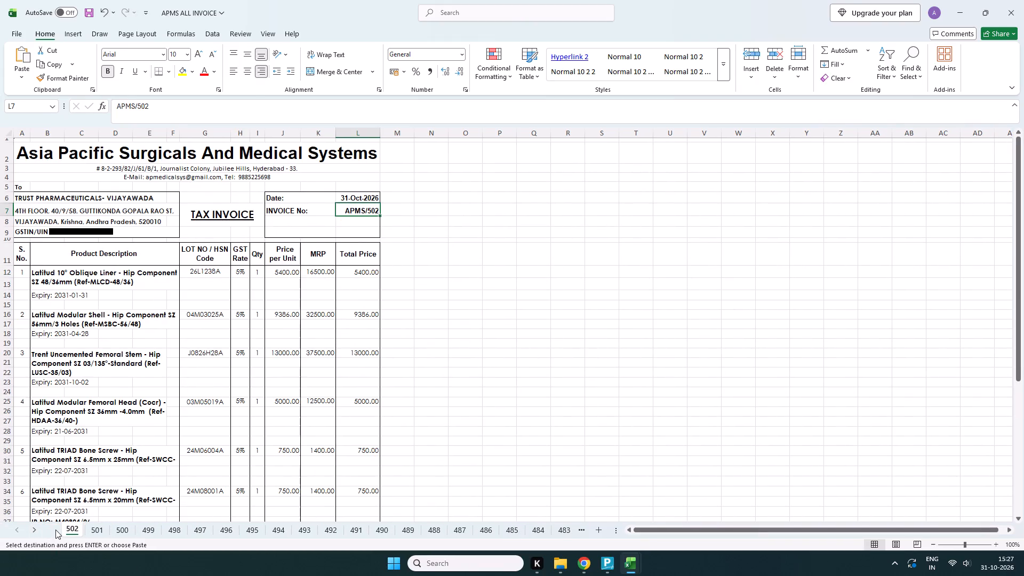
double_click(55, 530)
click(152, 534)
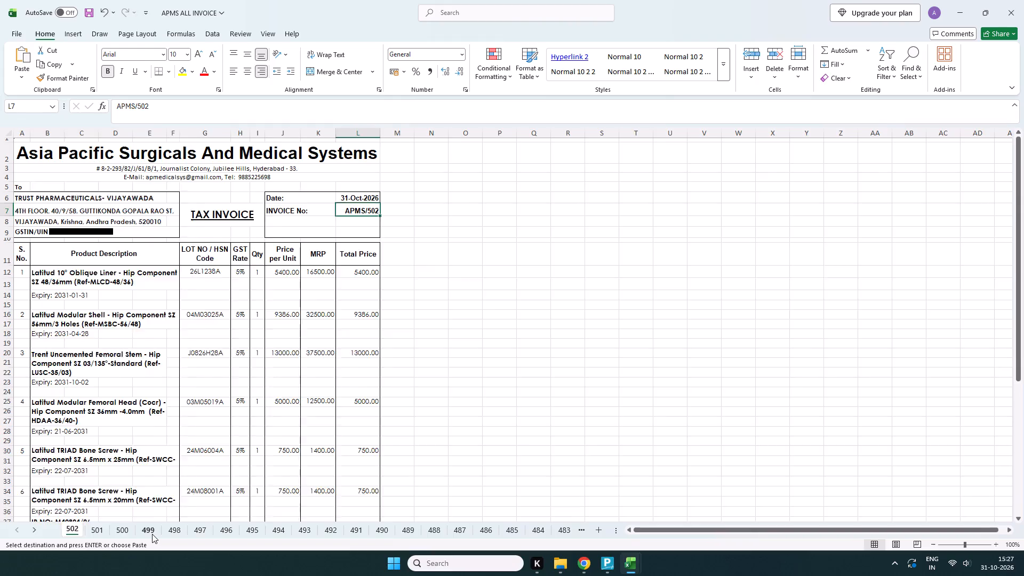
click(116, 529)
scroll(548, 334, down, 3)
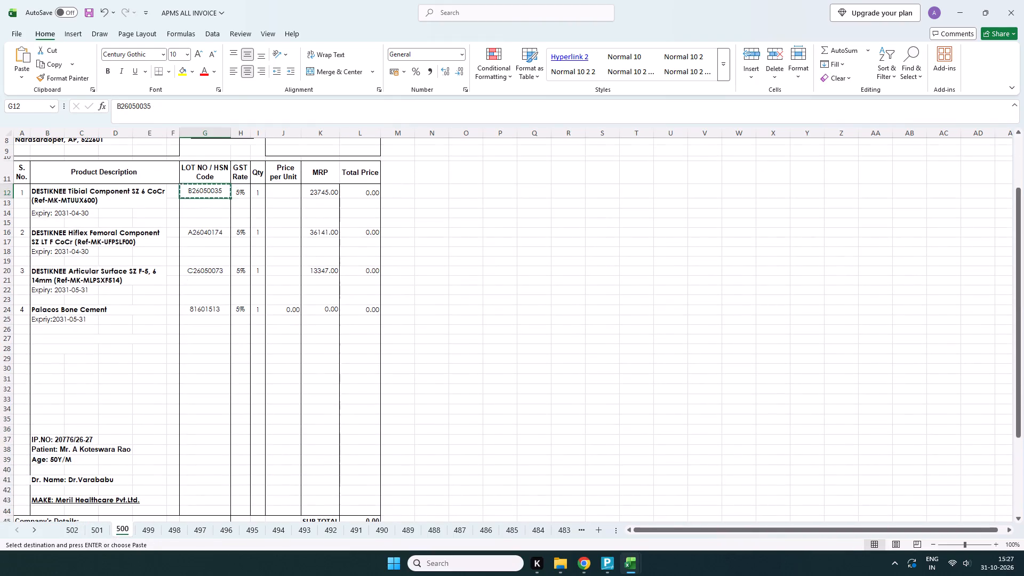
scroll(547, 336, down, 3)
scroll(547, 337, up, 2)
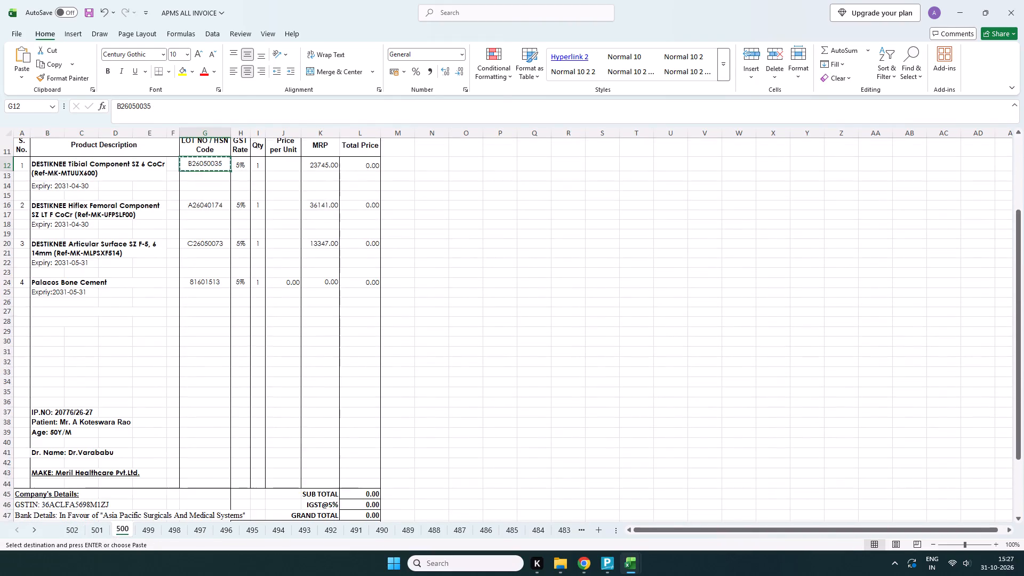
scroll(547, 337, up, 6)
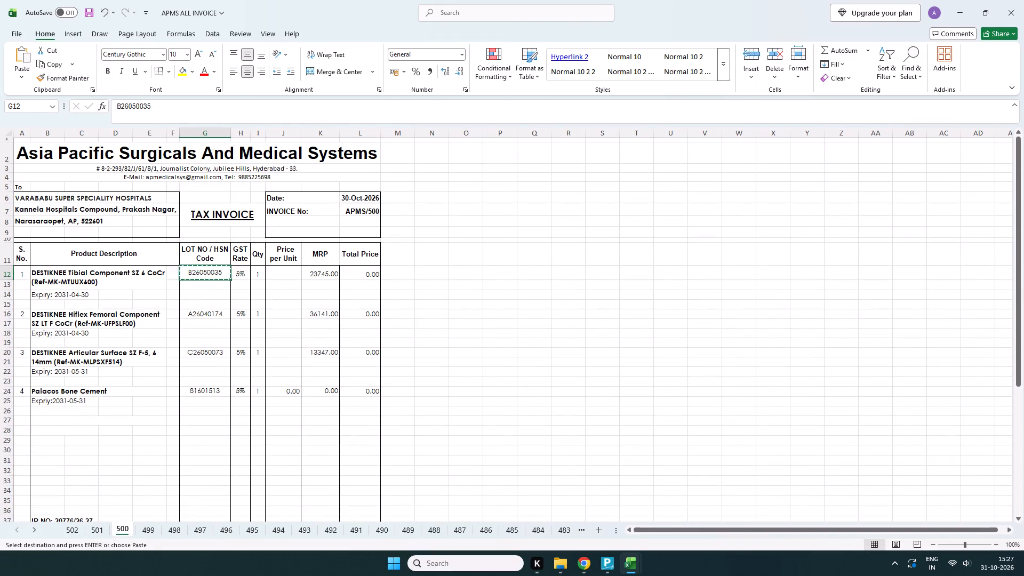